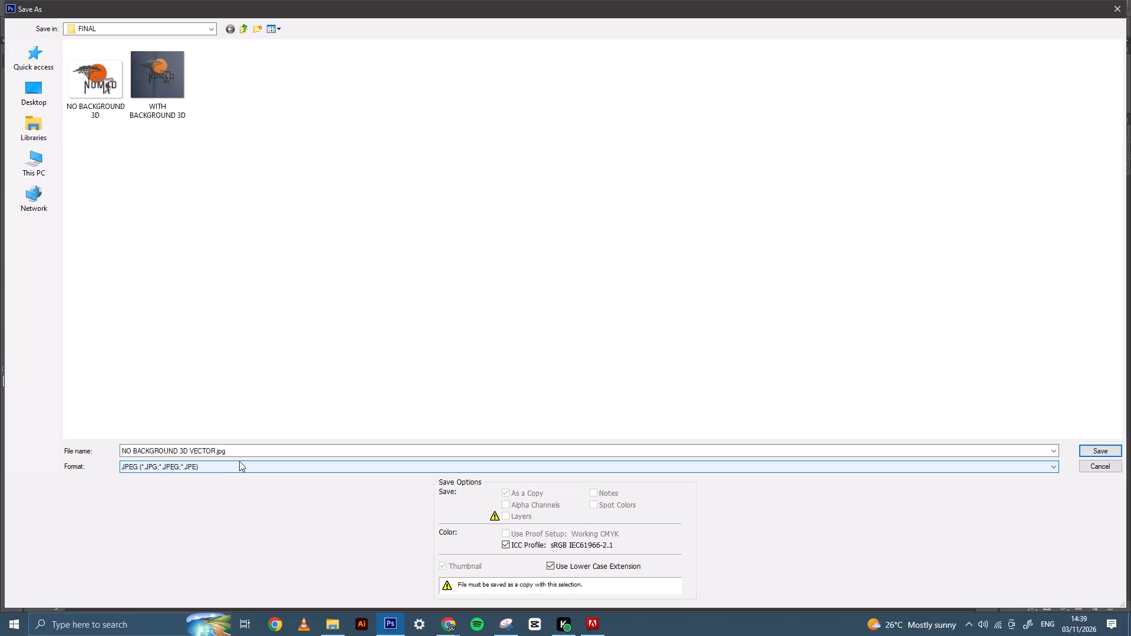
# Save the logo as the JPEG copy NO BACKGROUND 3D VECTOR.jpg in the FINAL folder at maximum quality 12.
pyautogui.click(1104, 450)
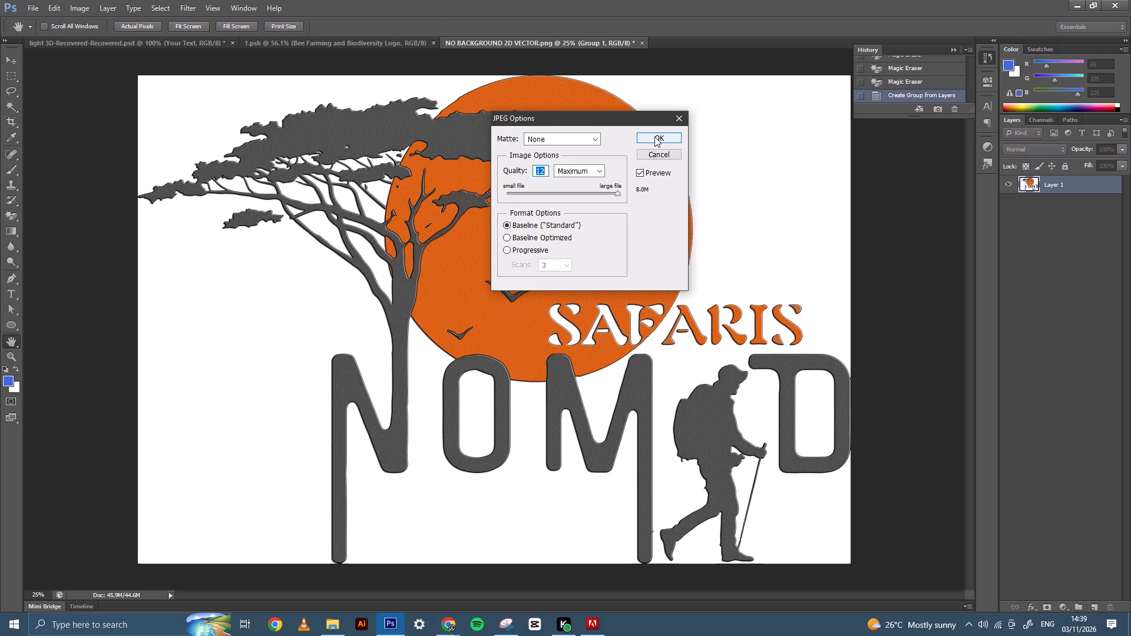
pyautogui.click(654, 137)
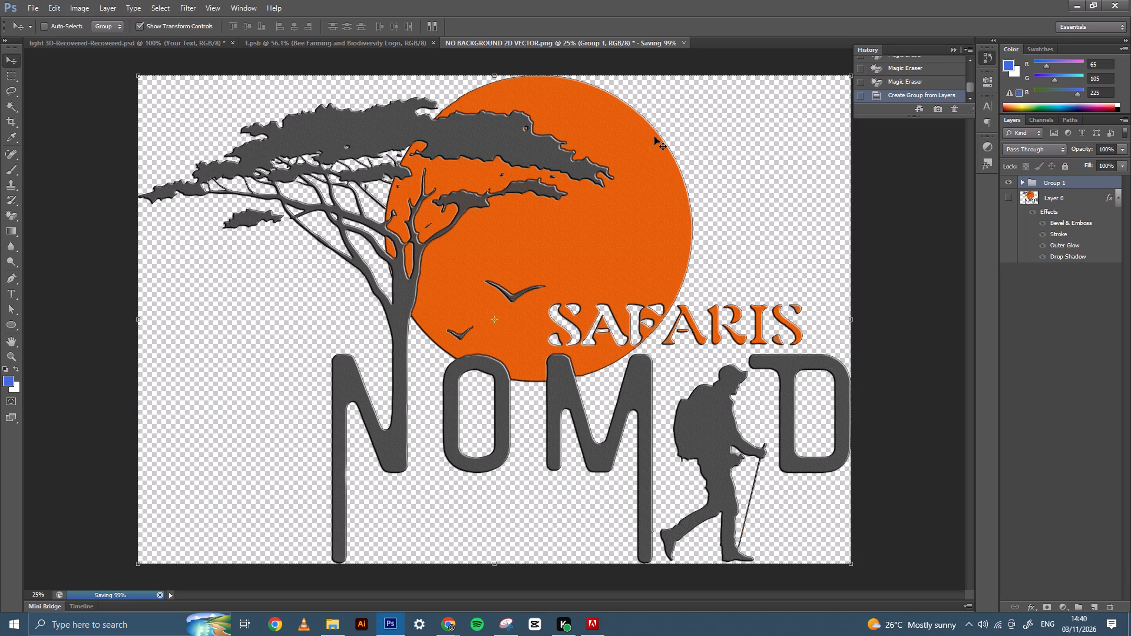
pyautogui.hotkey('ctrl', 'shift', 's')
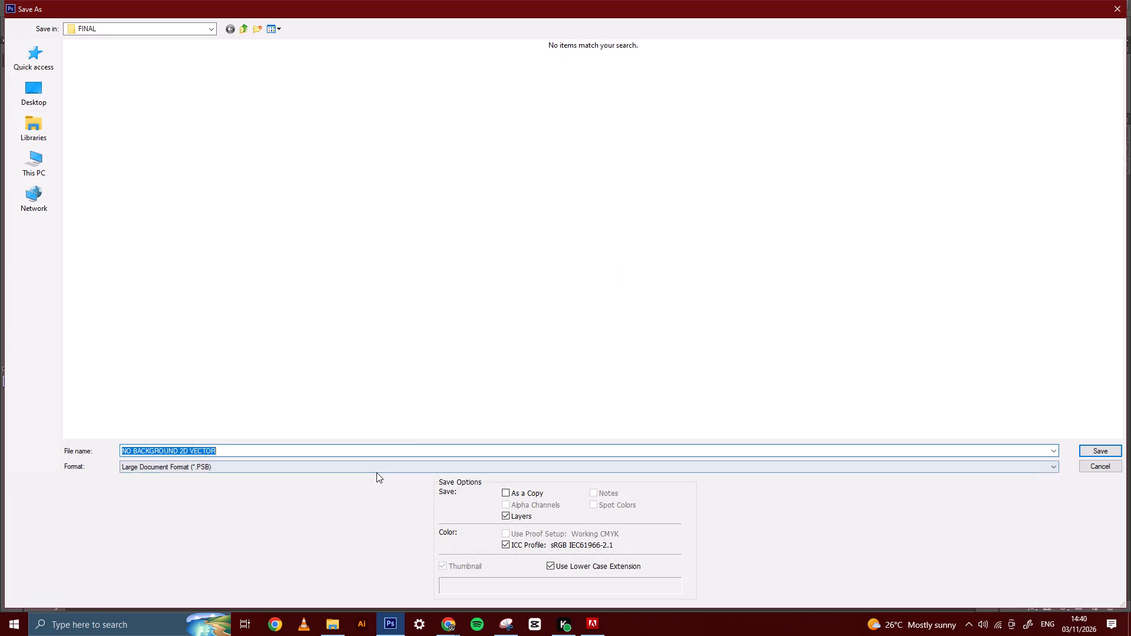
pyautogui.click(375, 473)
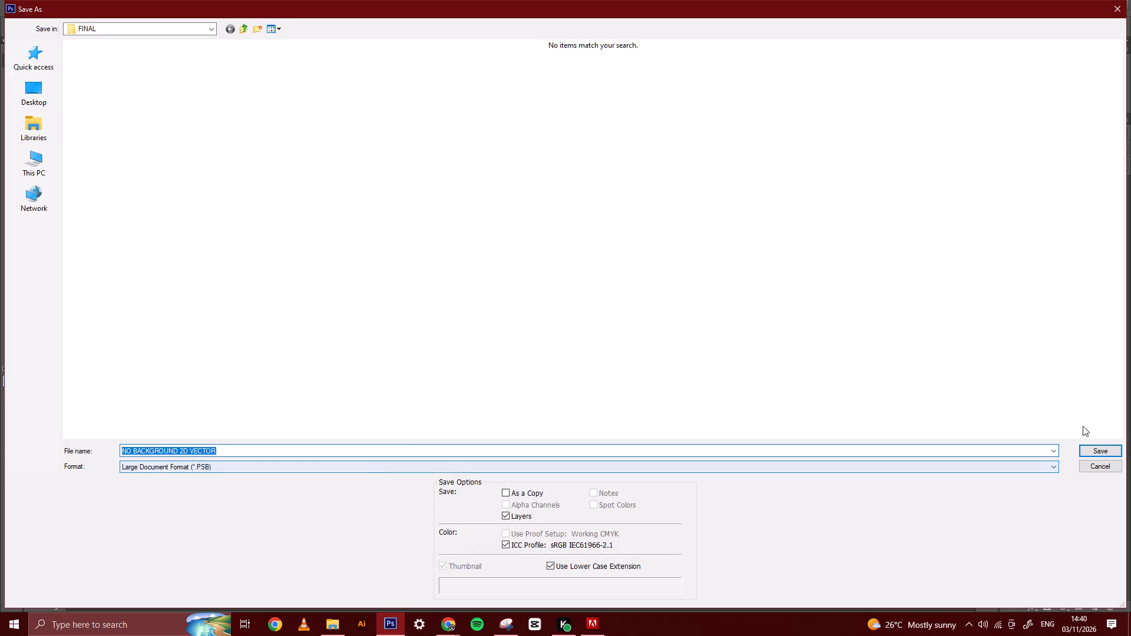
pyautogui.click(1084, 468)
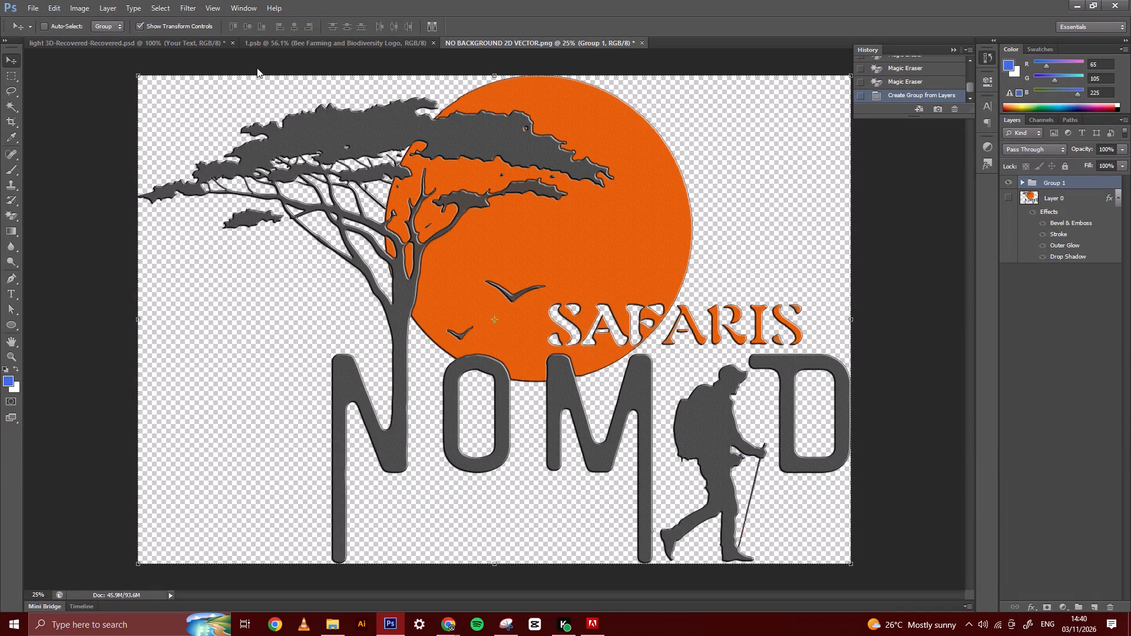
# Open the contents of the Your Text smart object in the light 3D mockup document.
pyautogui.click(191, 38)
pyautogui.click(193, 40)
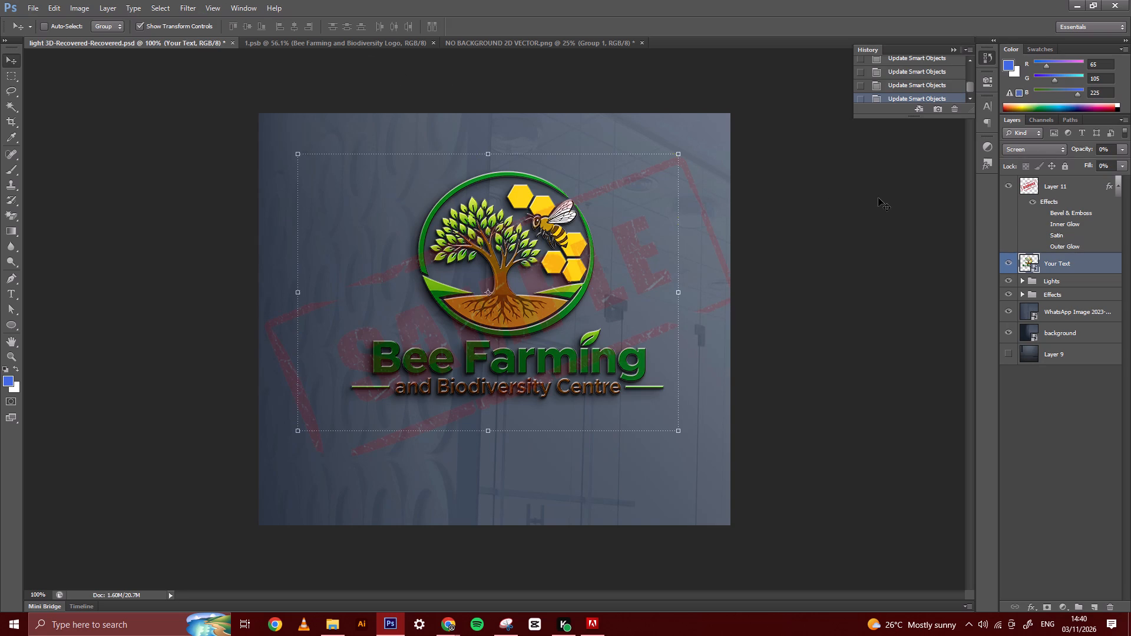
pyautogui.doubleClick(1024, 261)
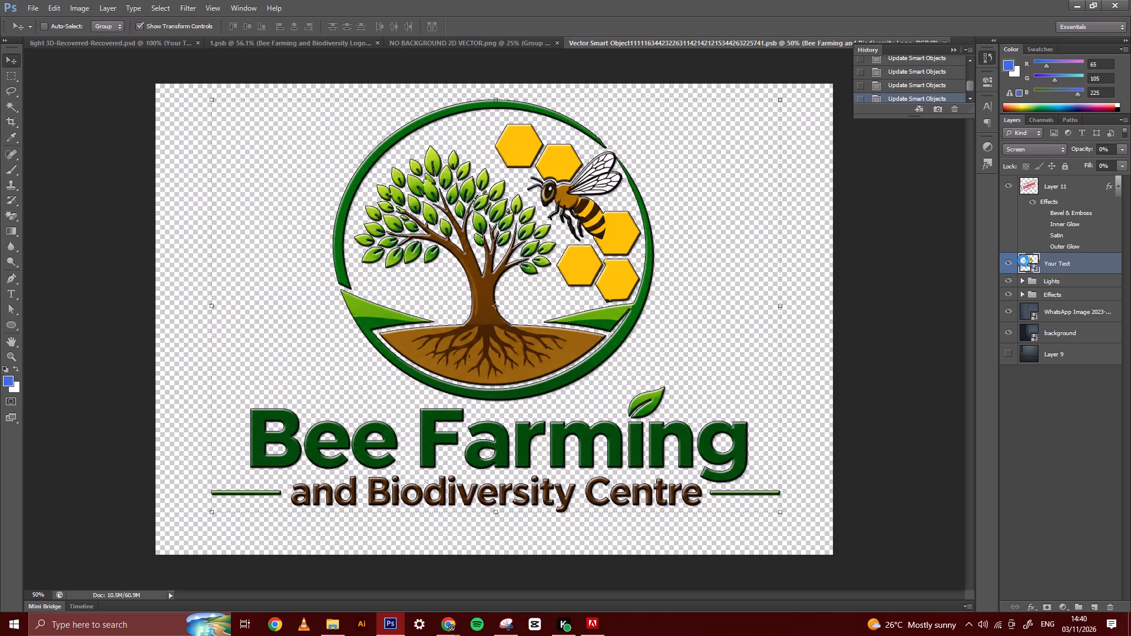
# Close the 1.psb bee farming logo document.
pyautogui.click(226, 44)
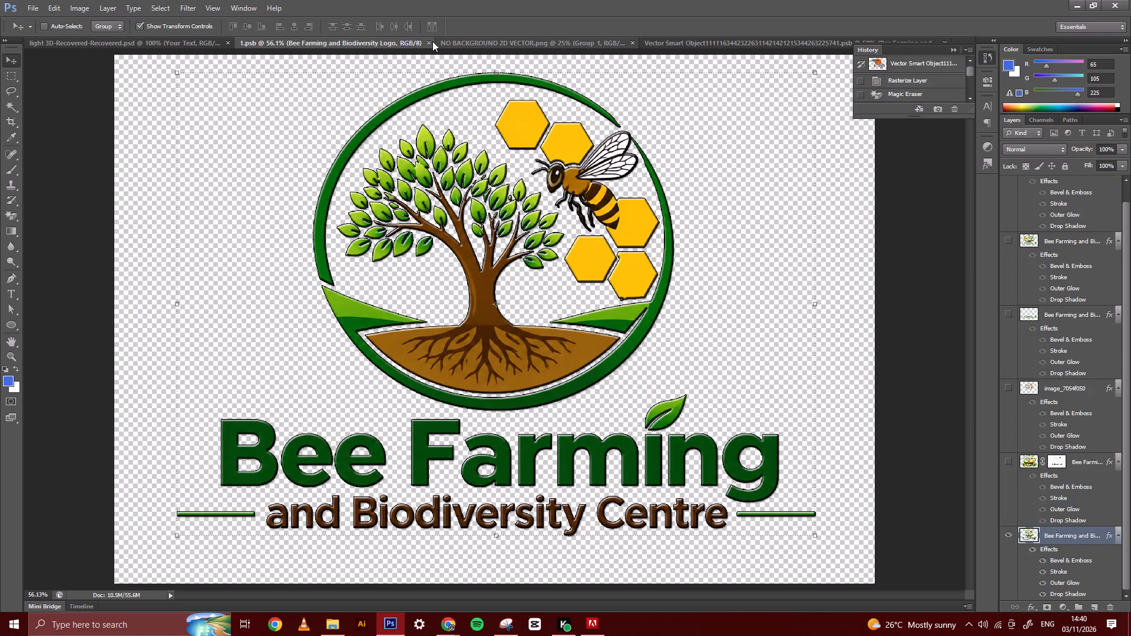
pyautogui.click(431, 41)
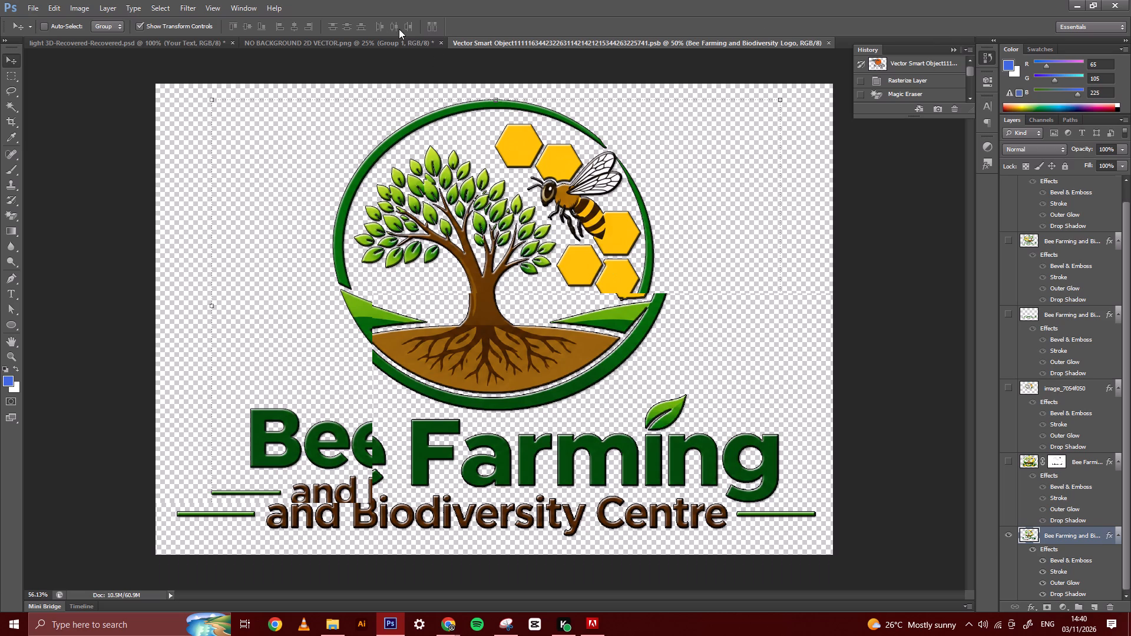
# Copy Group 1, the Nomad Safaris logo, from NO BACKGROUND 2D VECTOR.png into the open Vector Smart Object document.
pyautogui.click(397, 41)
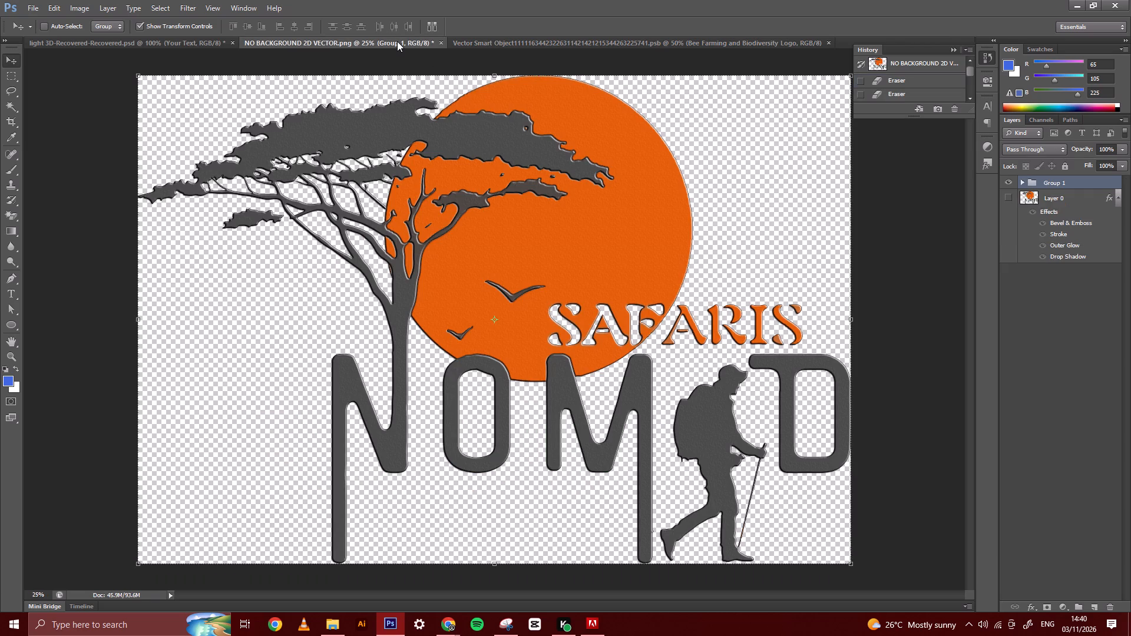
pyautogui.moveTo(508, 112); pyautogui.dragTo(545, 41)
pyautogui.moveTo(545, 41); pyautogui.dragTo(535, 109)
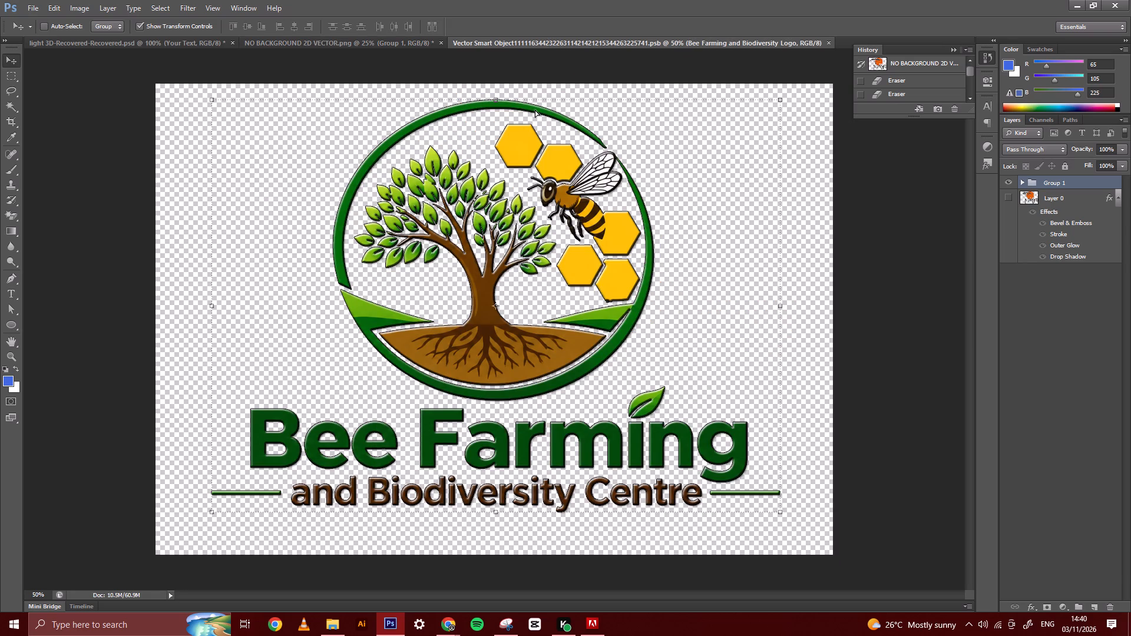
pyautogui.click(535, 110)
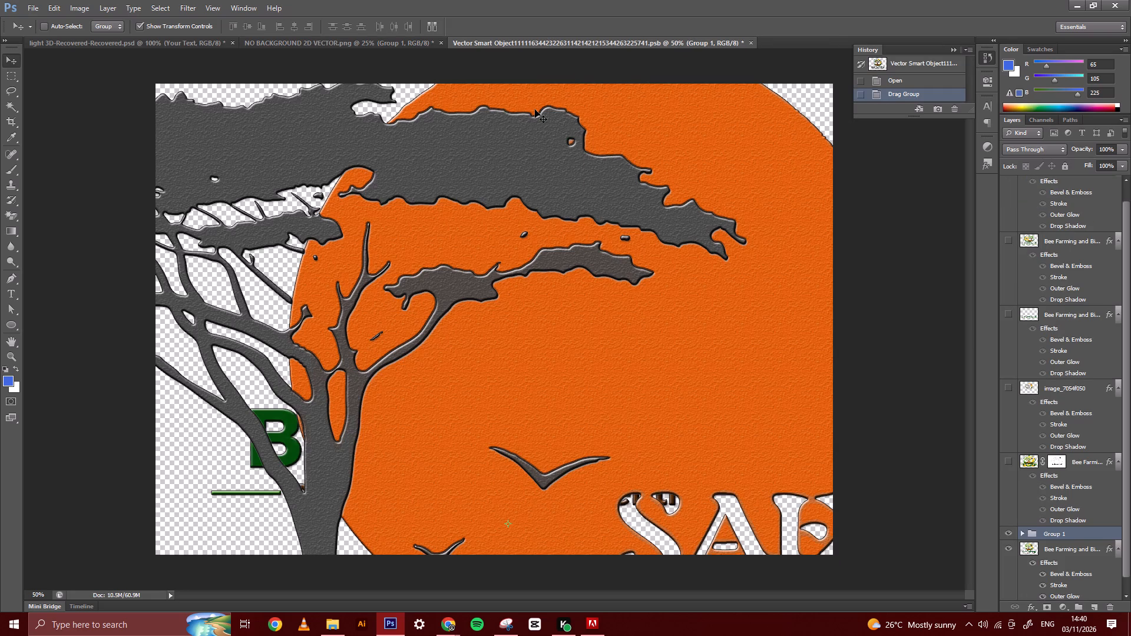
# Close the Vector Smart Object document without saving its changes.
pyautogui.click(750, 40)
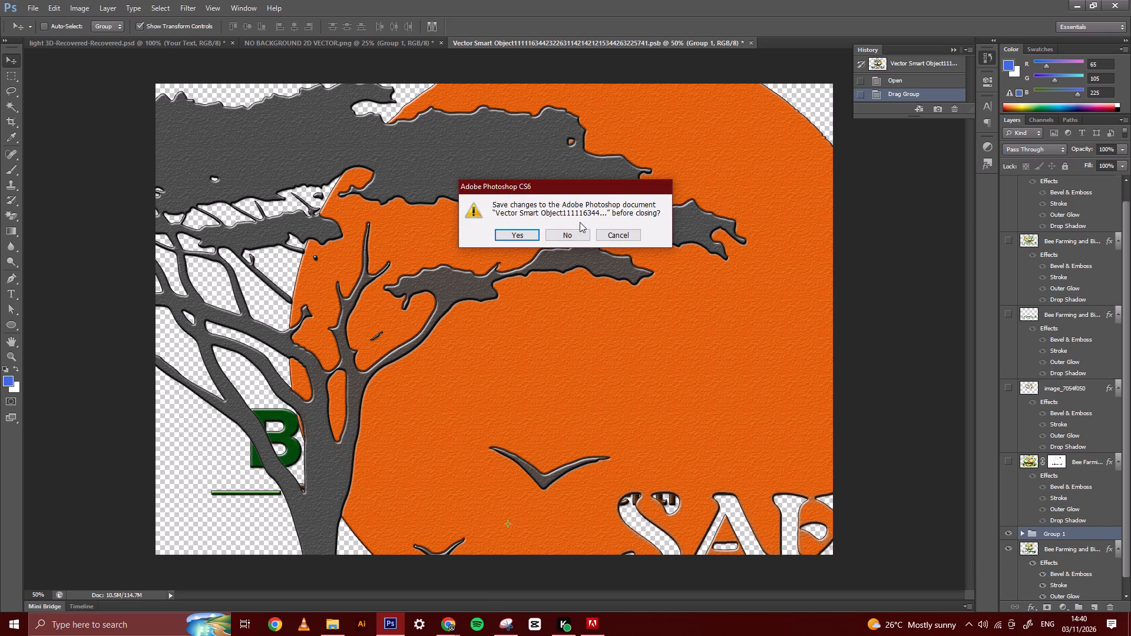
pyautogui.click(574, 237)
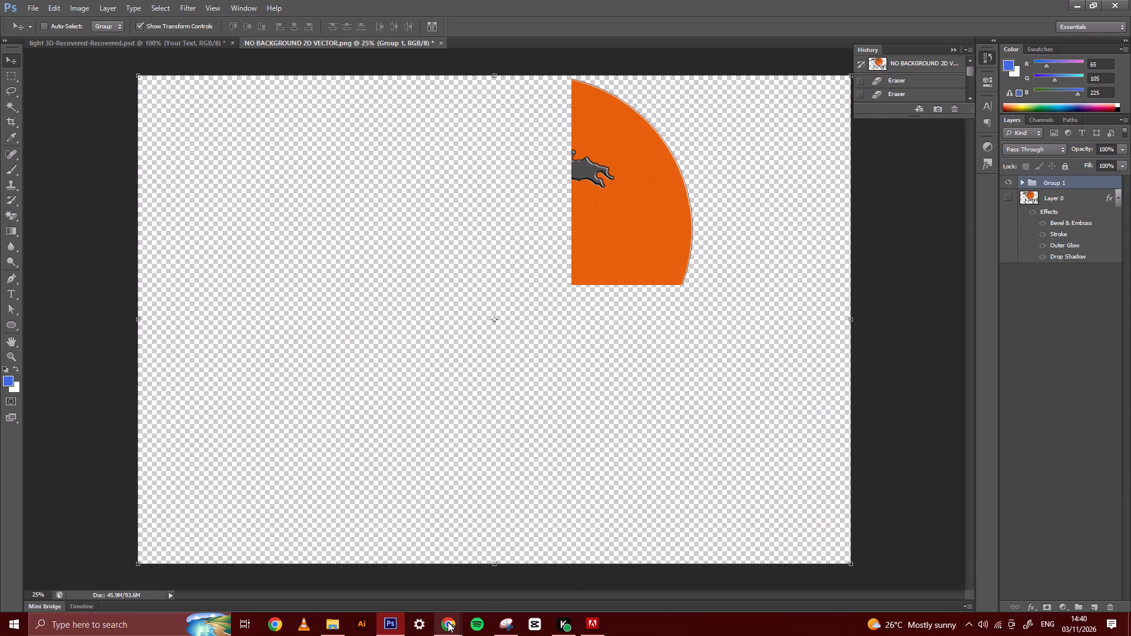
# Switch to the Chrome window with the Illustrator tracing instructions and go to its WhatsApp Business page.
pyautogui.click(469, 552)
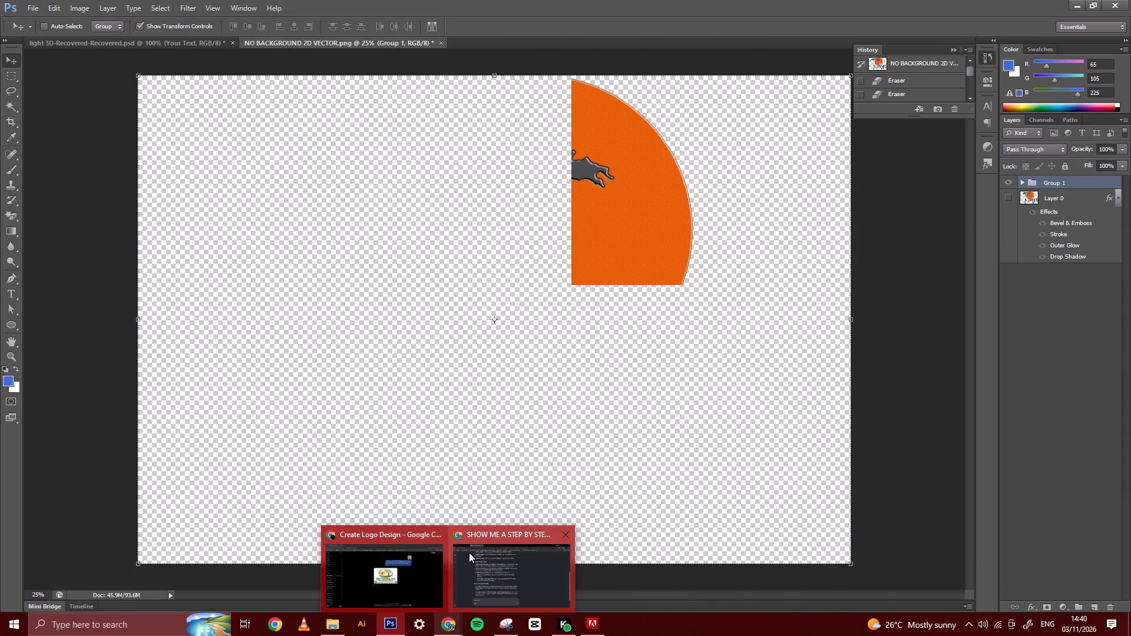
pyautogui.click(128, 7)
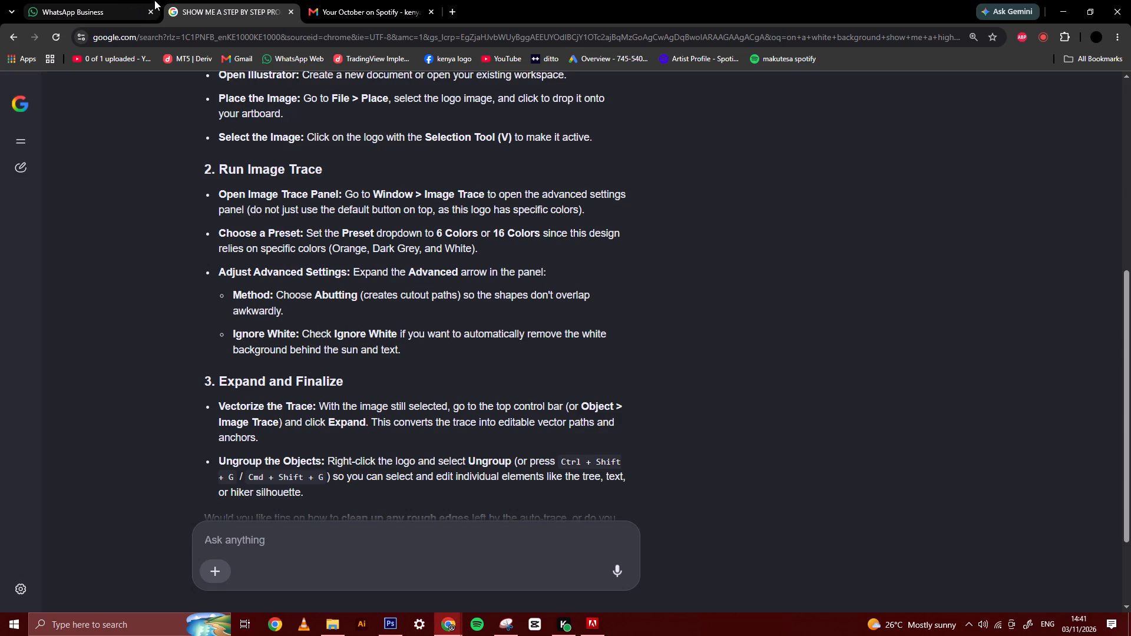
# Switch from the Illustrator tracing instructions to the open WhatsApp Business page.
pyautogui.click(113, 8)
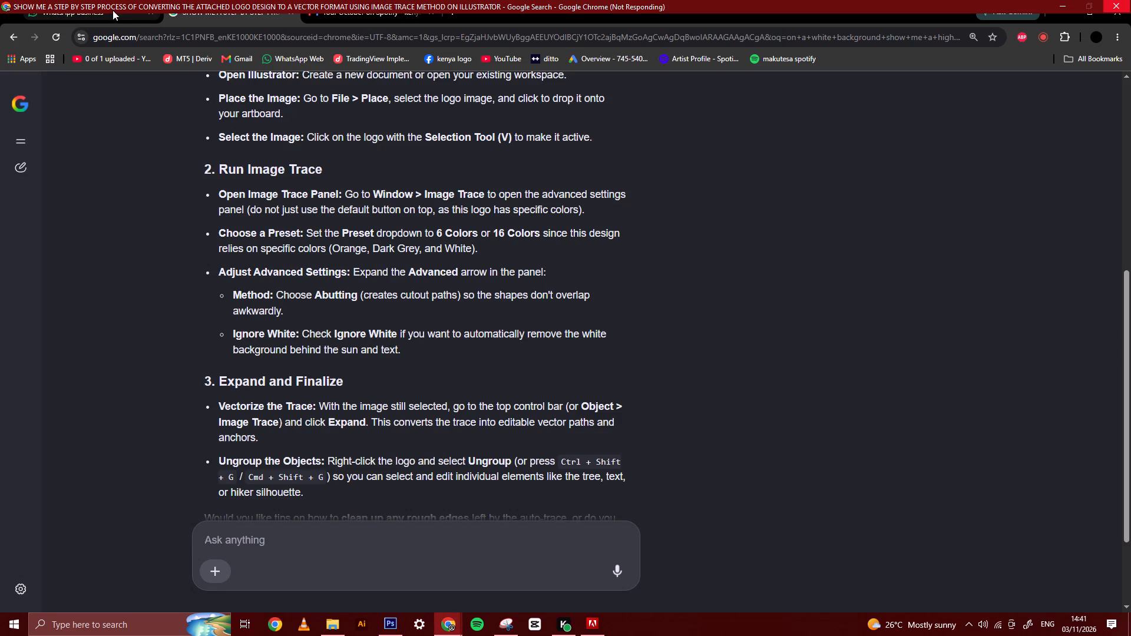
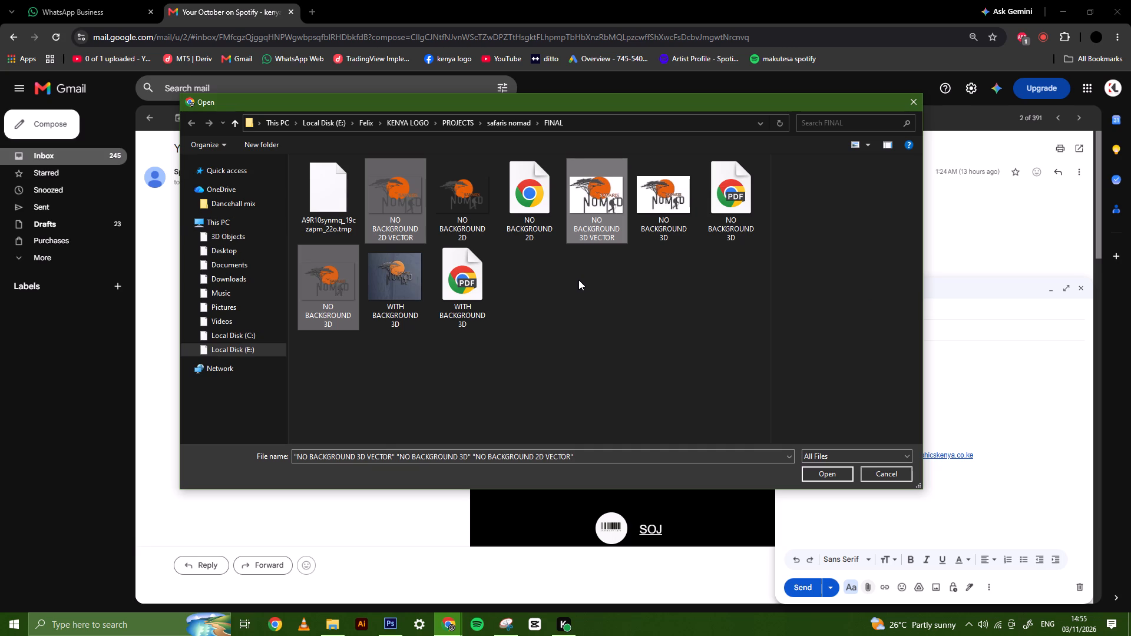
# Add the Chrome-associated NO BACKGROUND 2D file to the logo files selected in the FINAL folder for attaching to the email draft.
pyautogui.keyDown('ctrl'); pyautogui.click(536, 211); pyautogui.keyUp('ctrl')
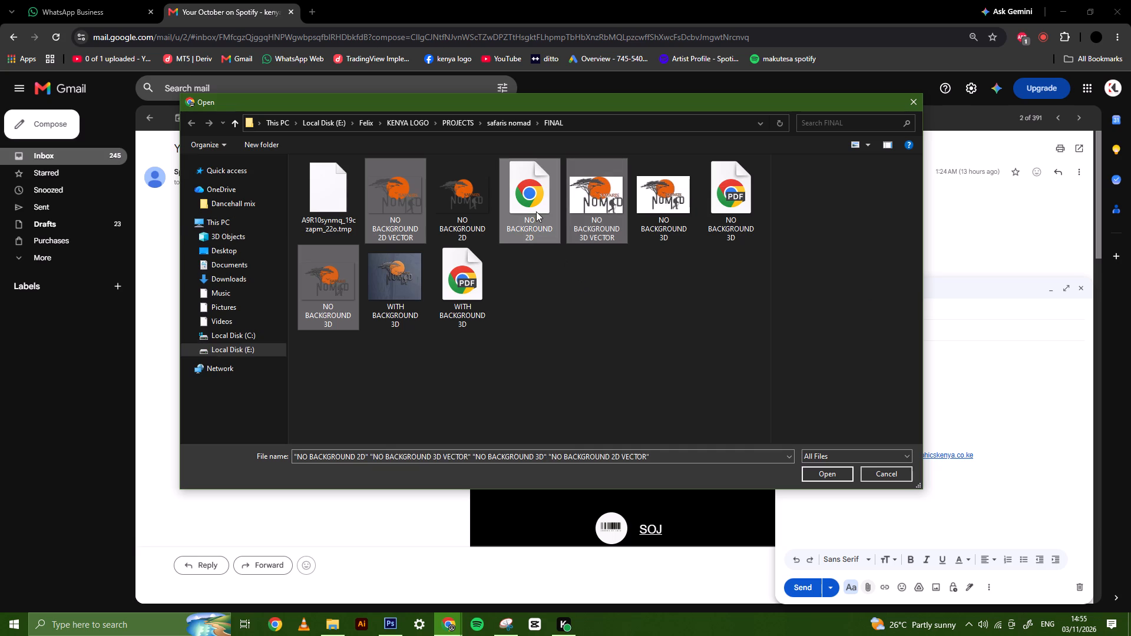
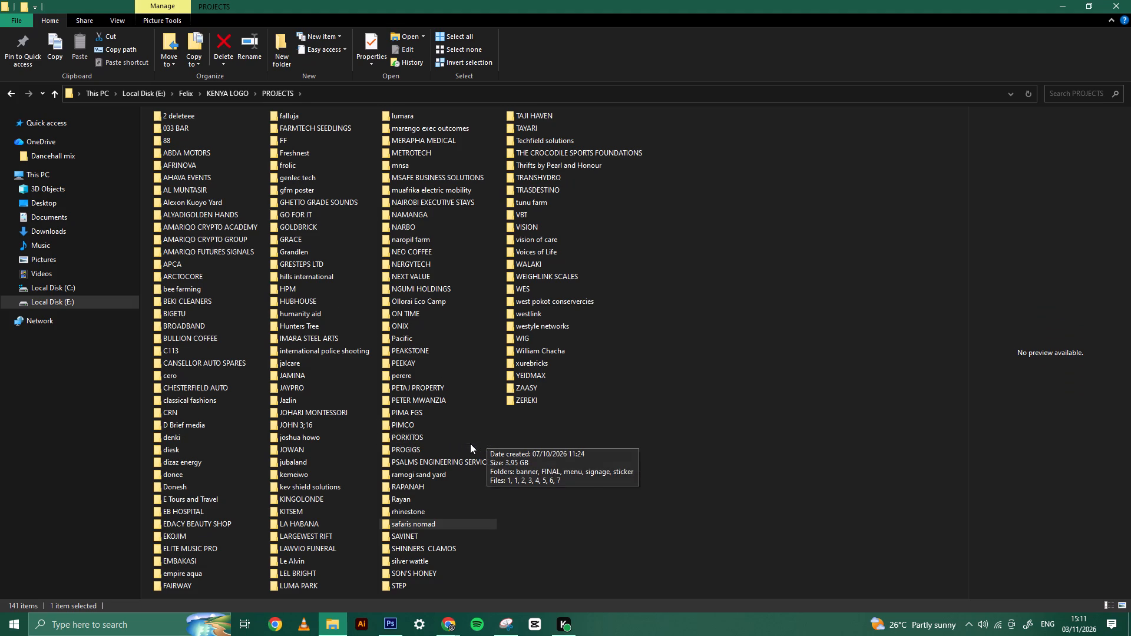
# Open the PSB file 1 from the bee farming folder in PROJECTS with Photoshop.
pyautogui.click(208, 293)
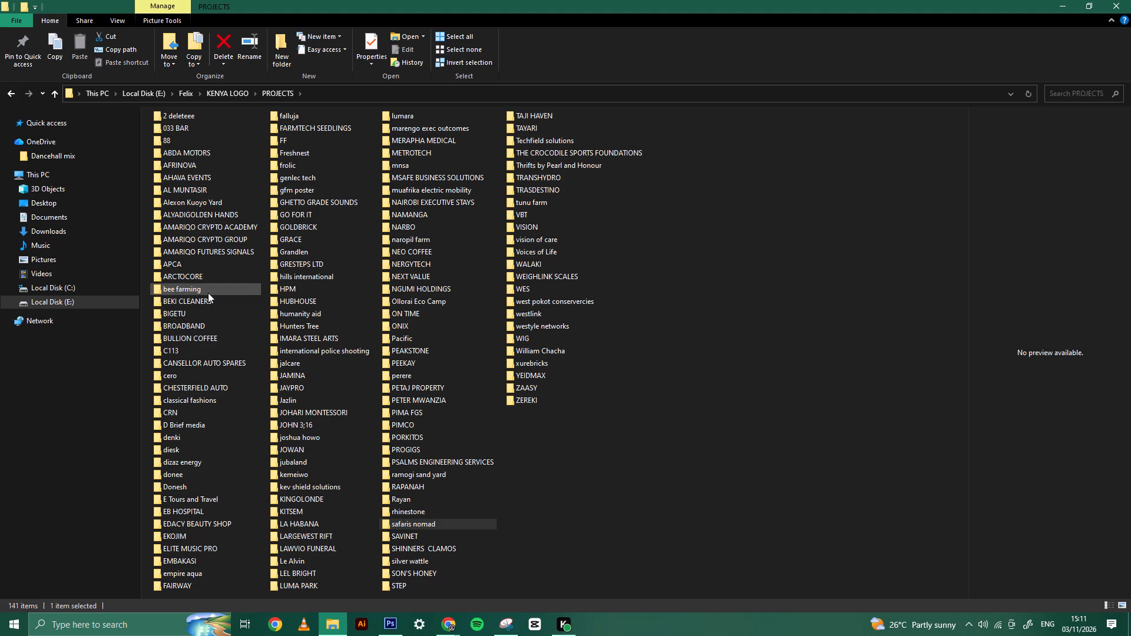
pyautogui.doubleClick(208, 293)
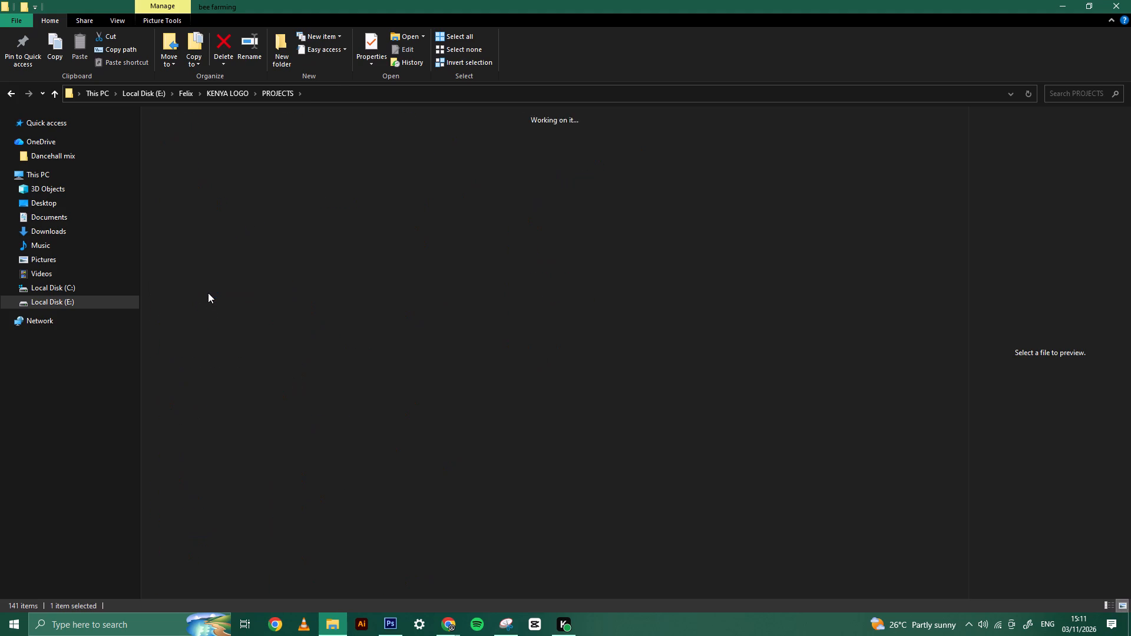
pyautogui.doubleClick(242, 157)
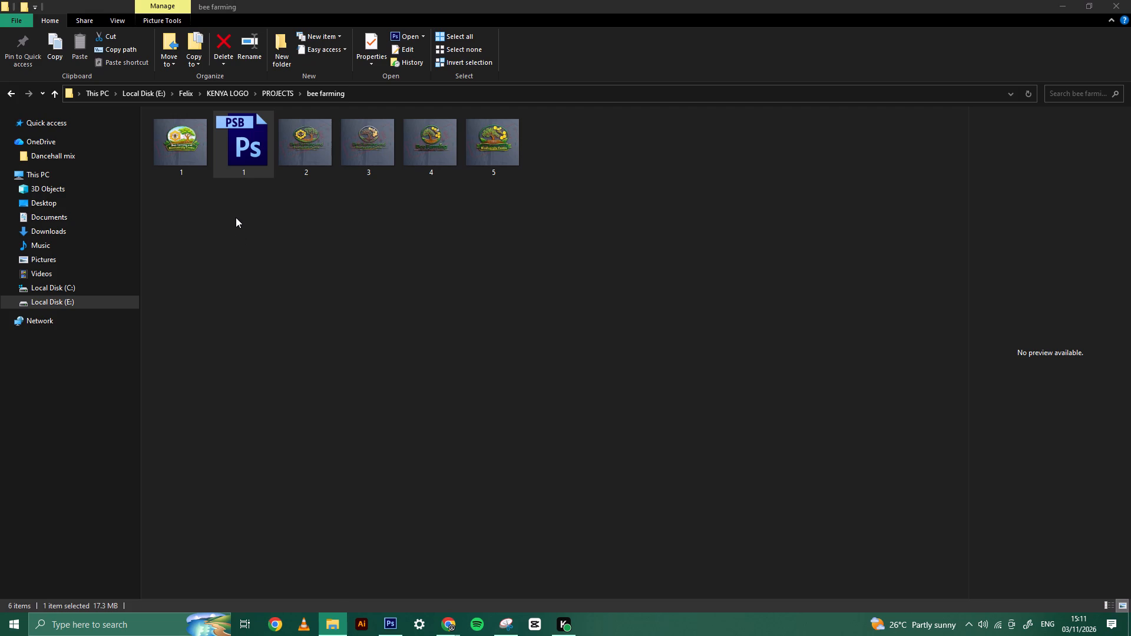
pyautogui.doubleClick(237, 151)
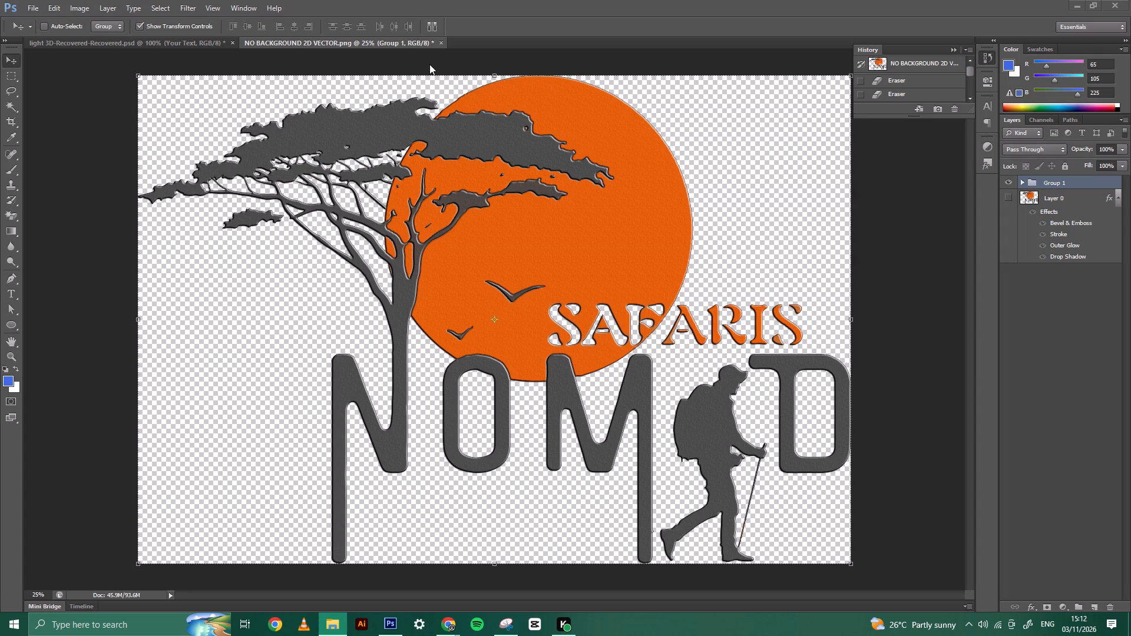
# Close the NO BACKGROUND 2D VECTOR.png document in Photoshop.
pyautogui.click(441, 42)
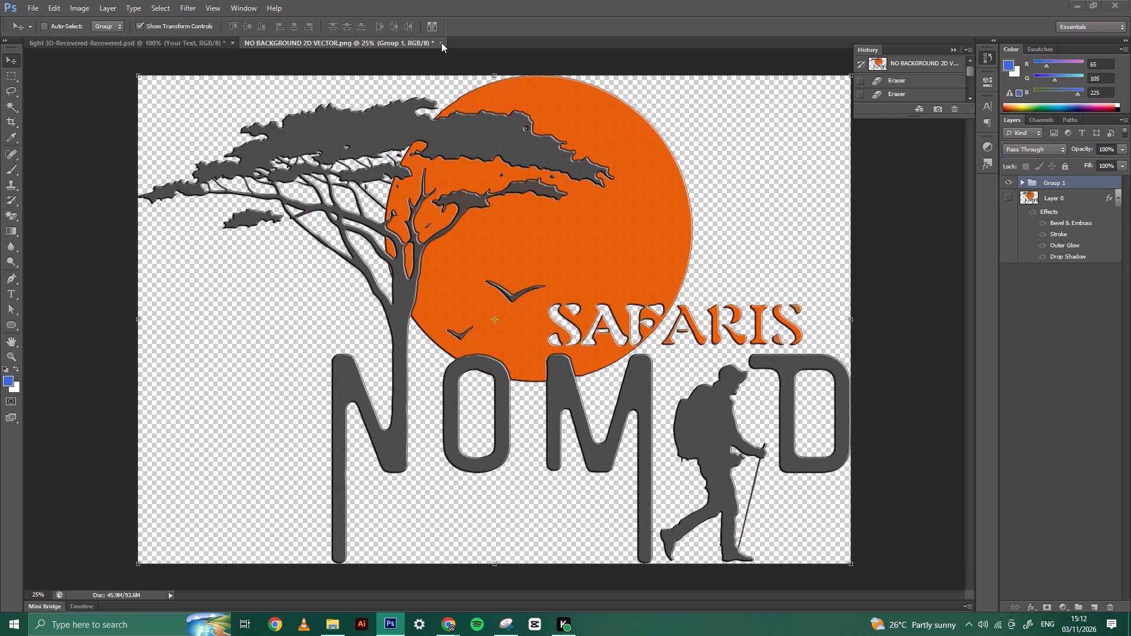
pyautogui.click(441, 42)
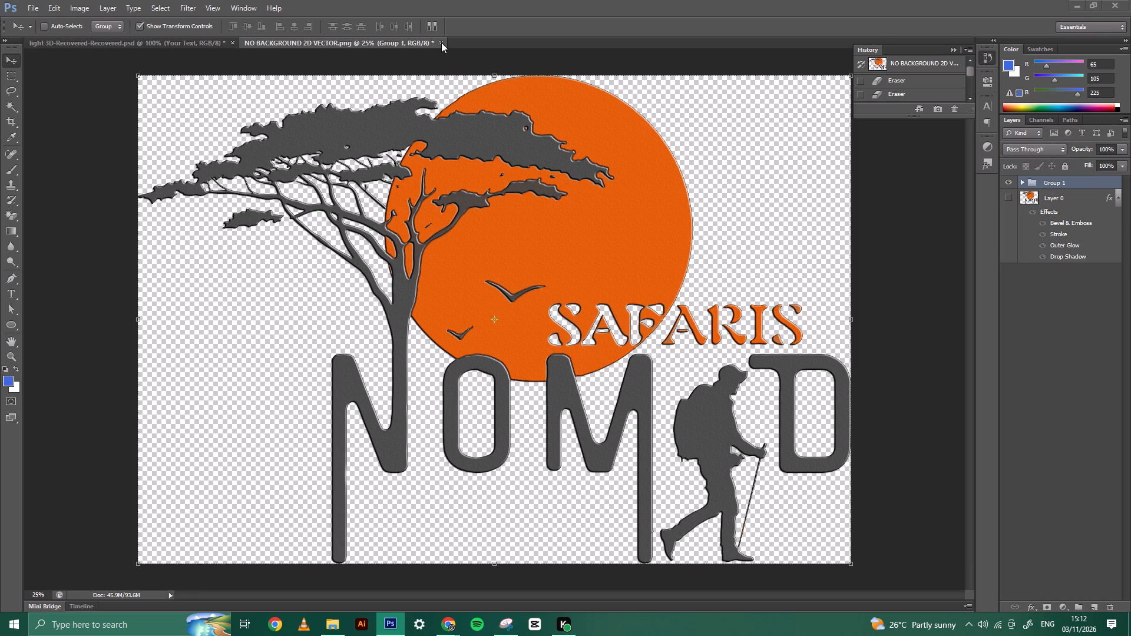
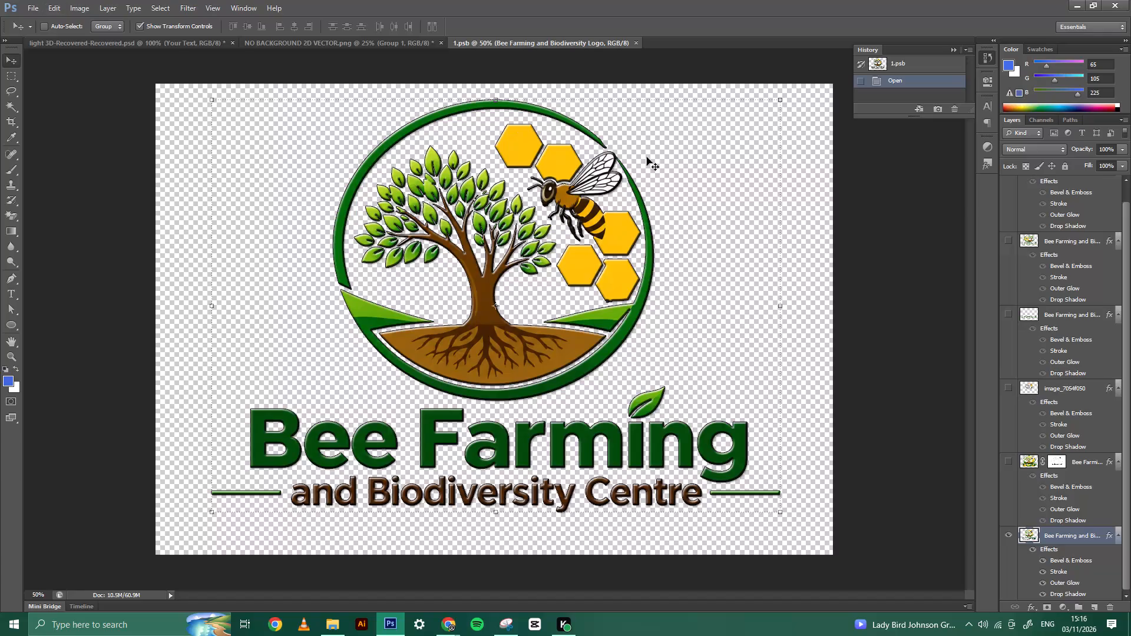
# Hide the bottom logo layer and show the image_7054f050 emblem layer together with the green Bee Farming and Biodiversity Centre text layer.
pyautogui.click(1014, 538)
pyautogui.click(1007, 481)
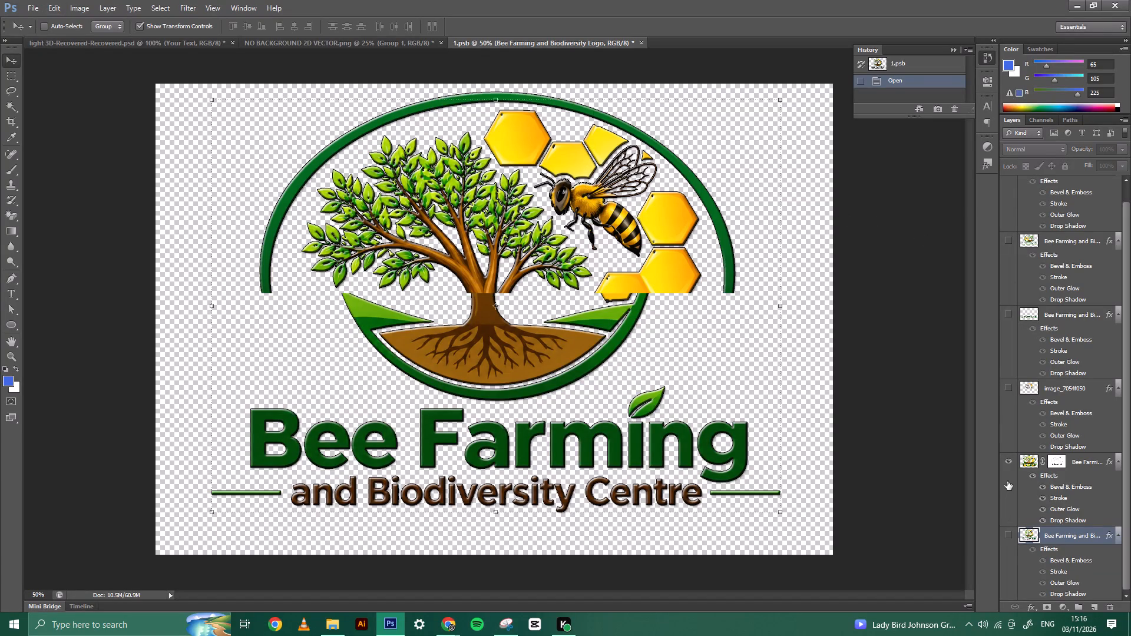
pyautogui.click(1007, 481)
pyautogui.click(1010, 410)
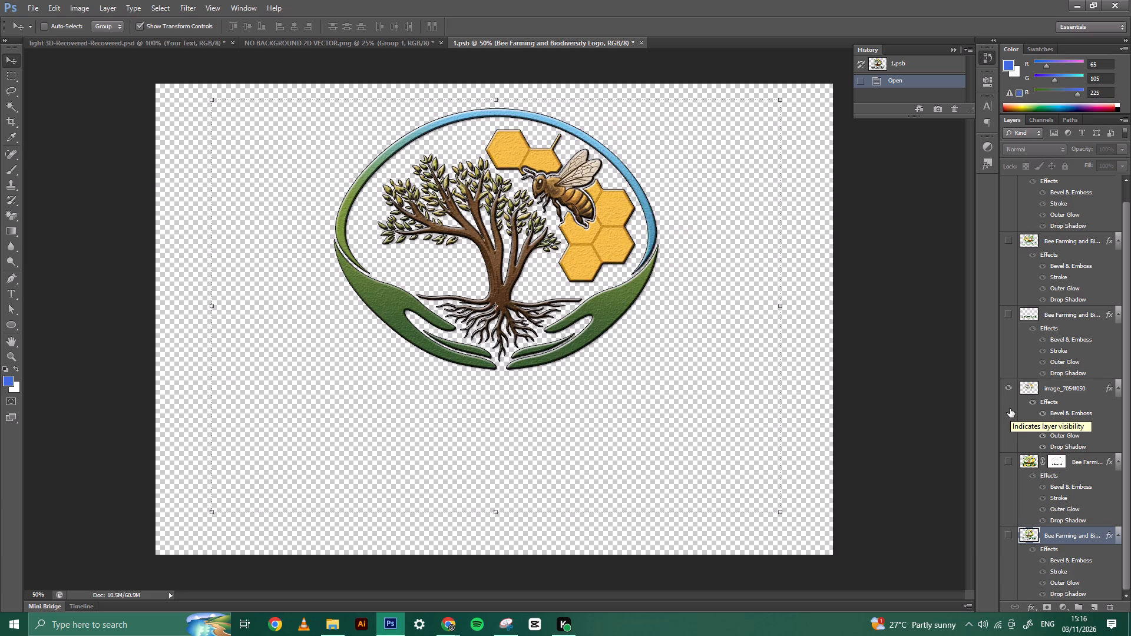
pyautogui.click(1010, 409)
pyautogui.click(1010, 409)
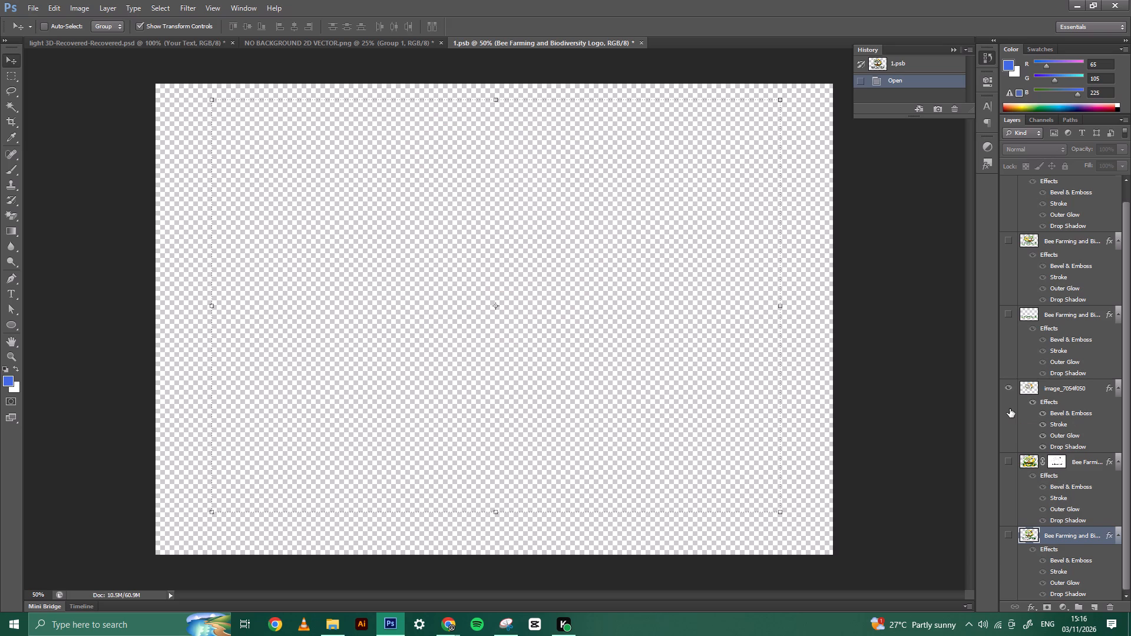
pyautogui.click(1010, 340)
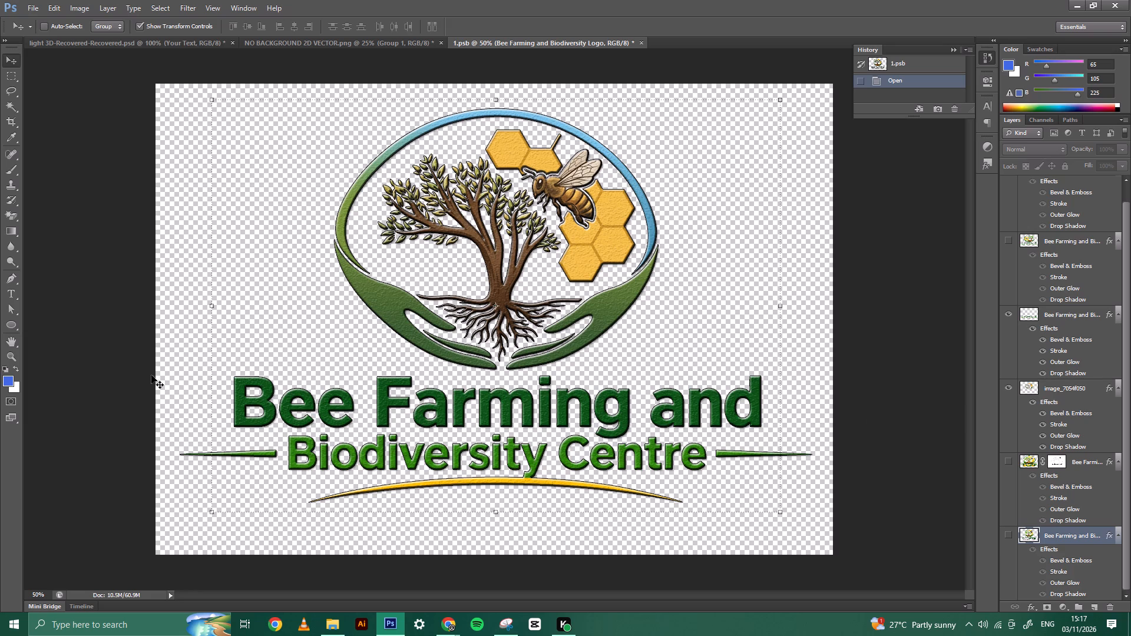
# Switch to the Magic Eraser tool.
pyautogui.click(10, 277)
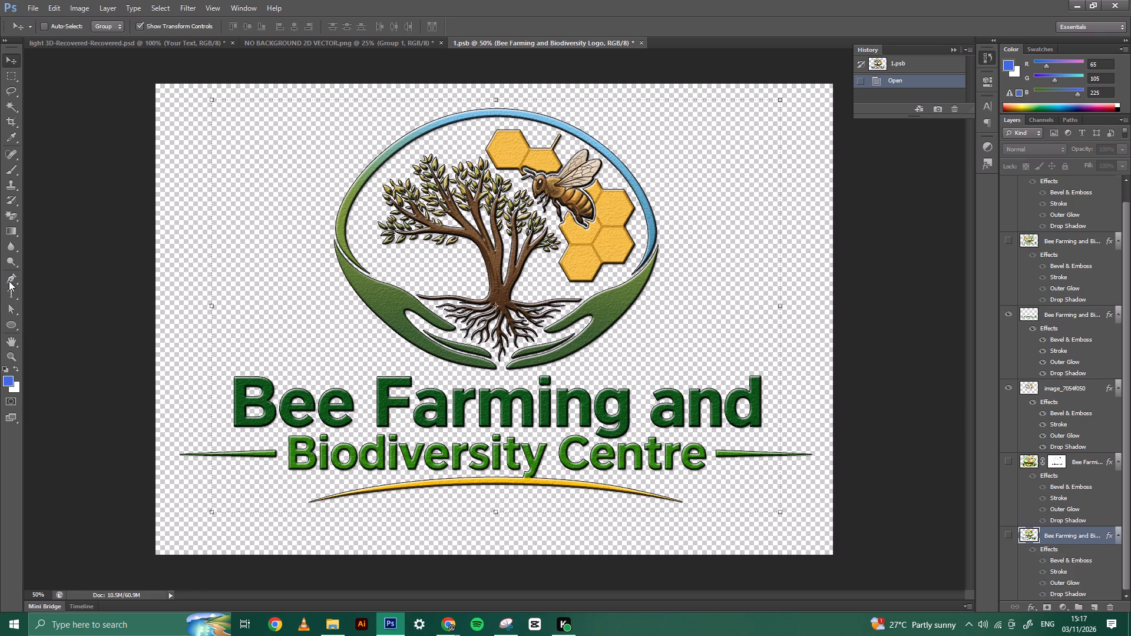
pyautogui.click(9, 281)
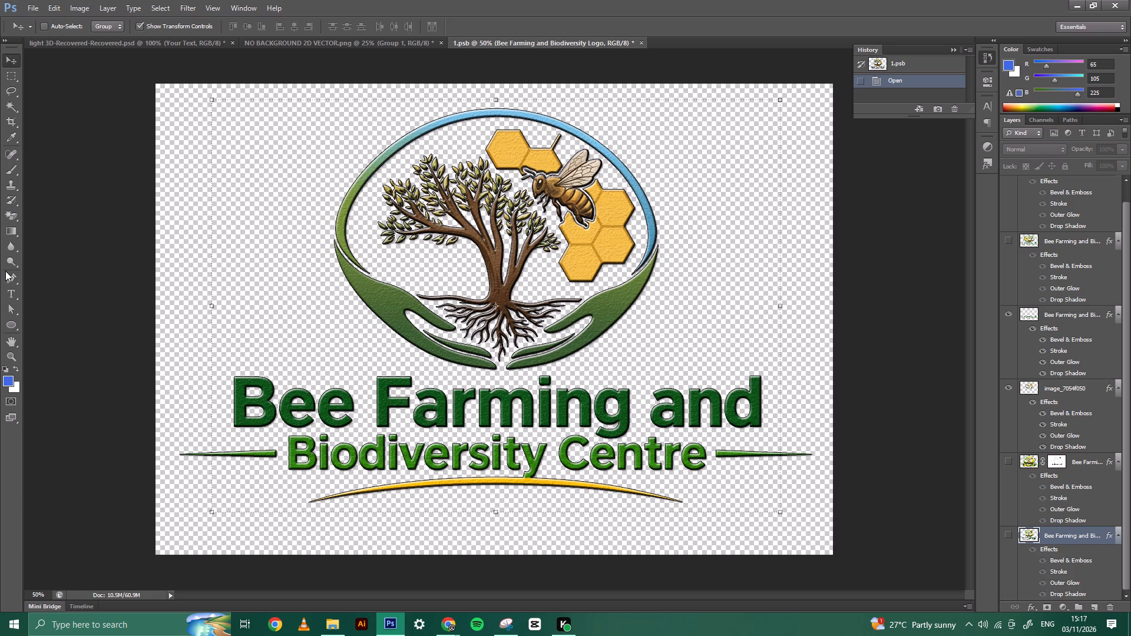
pyautogui.click(5, 271)
pyautogui.click(14, 214)
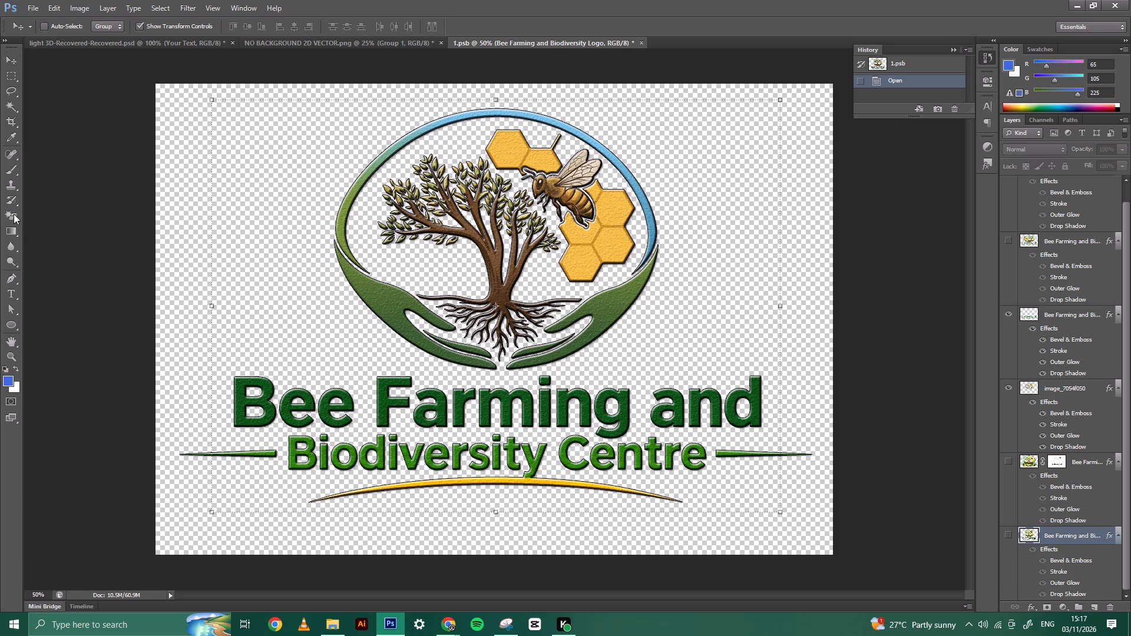
pyautogui.click(14, 214)
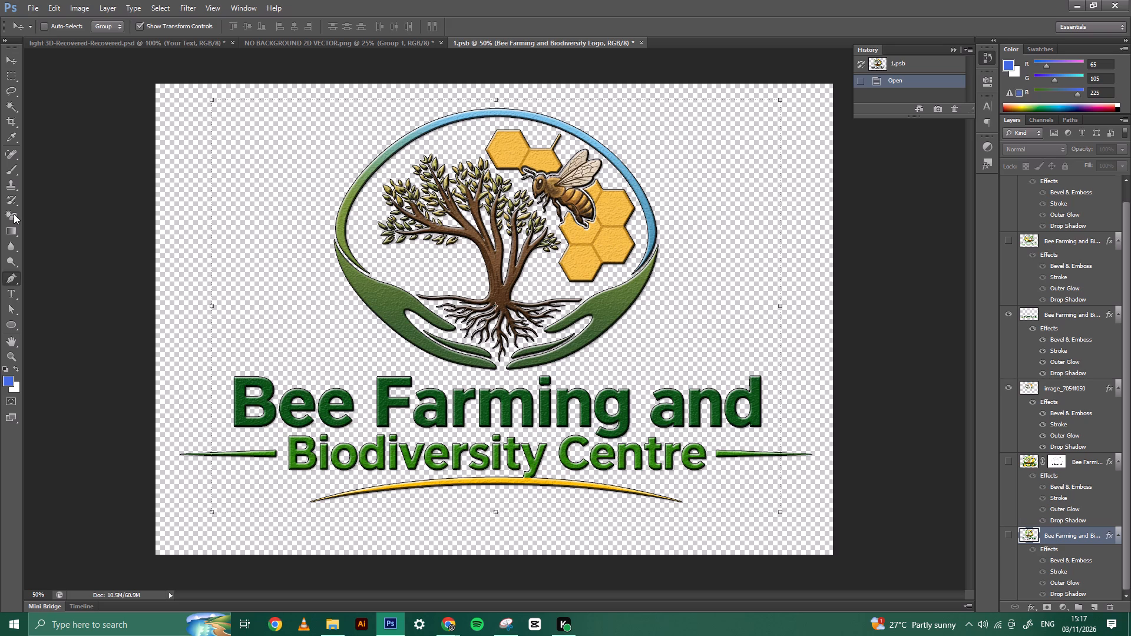
pyautogui.click(14, 214)
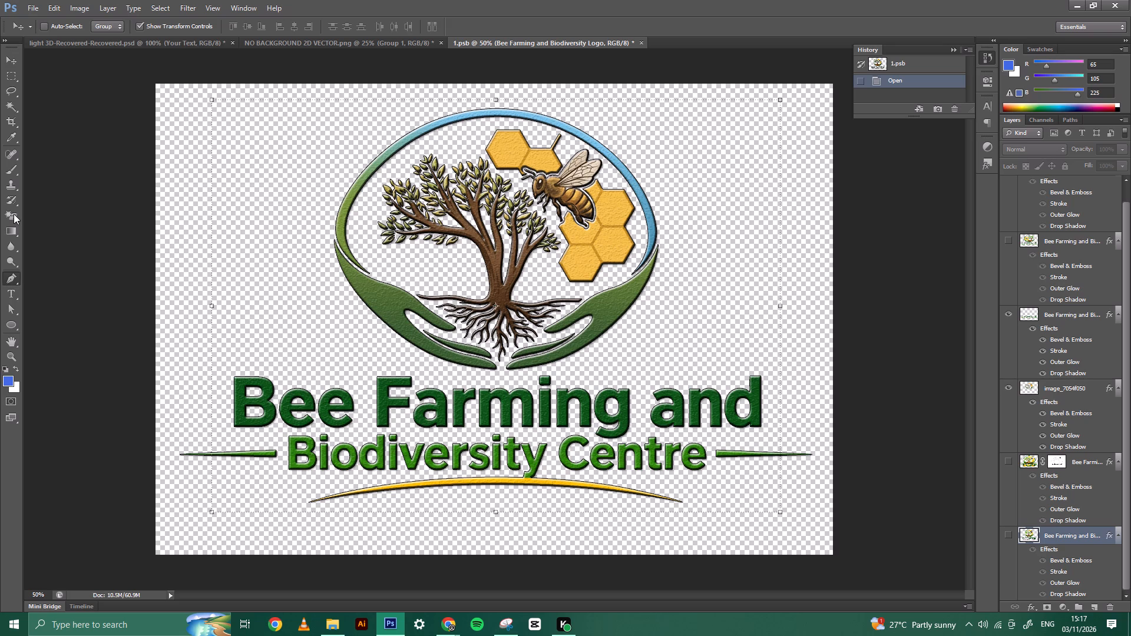
pyautogui.click(11, 214)
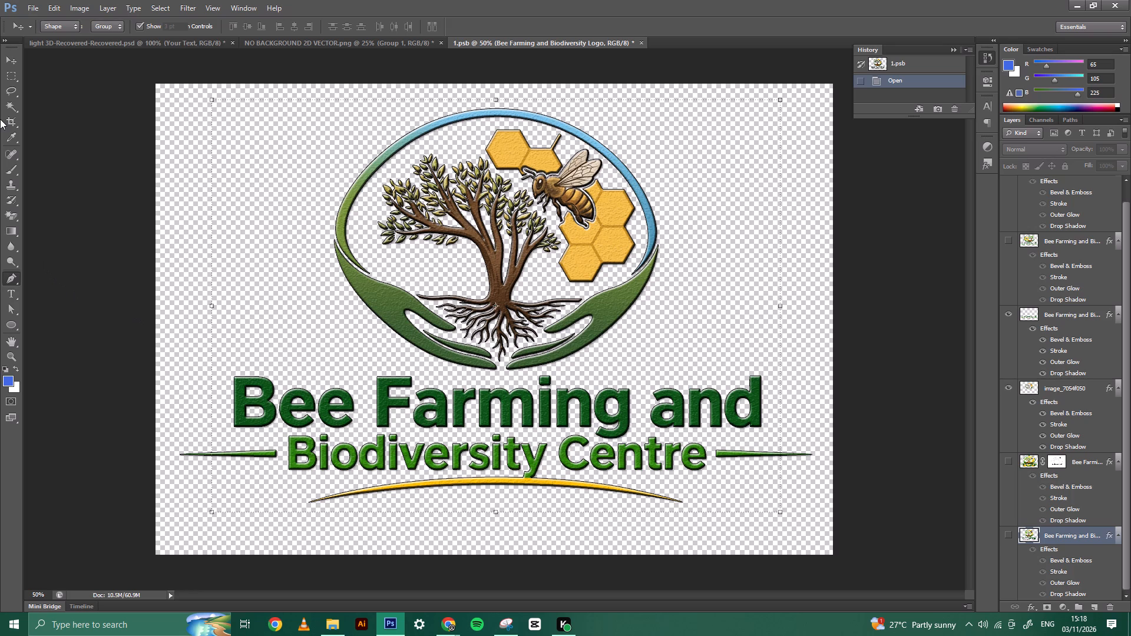
pyautogui.click(12, 213)
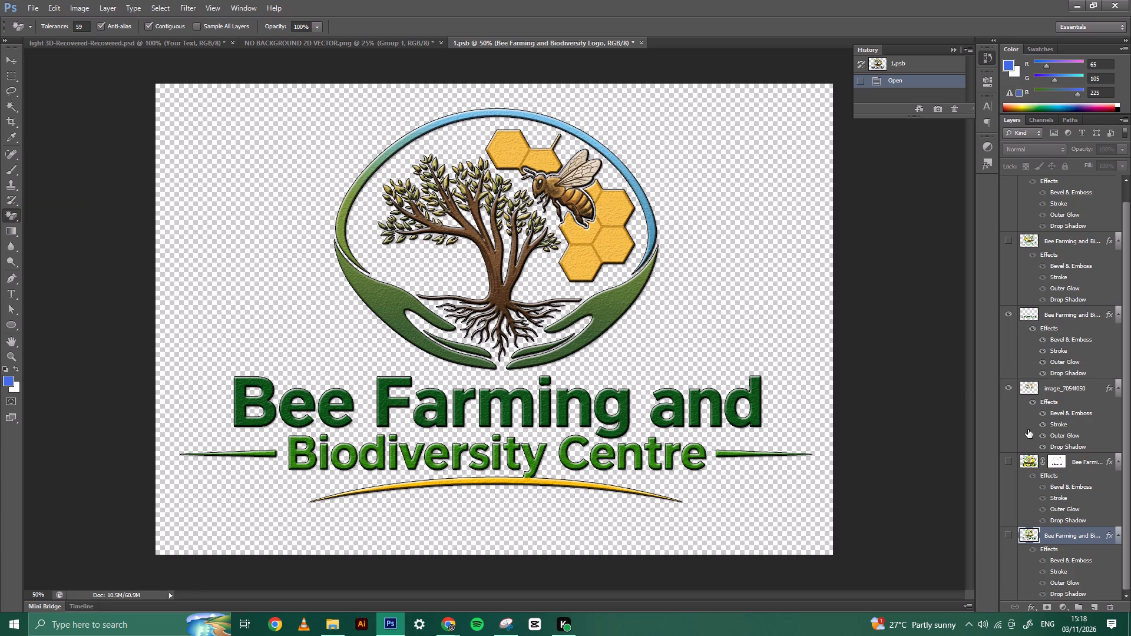
# Duplicate the image_7054f050 emblem layer twice.
pyautogui.click(1026, 390)
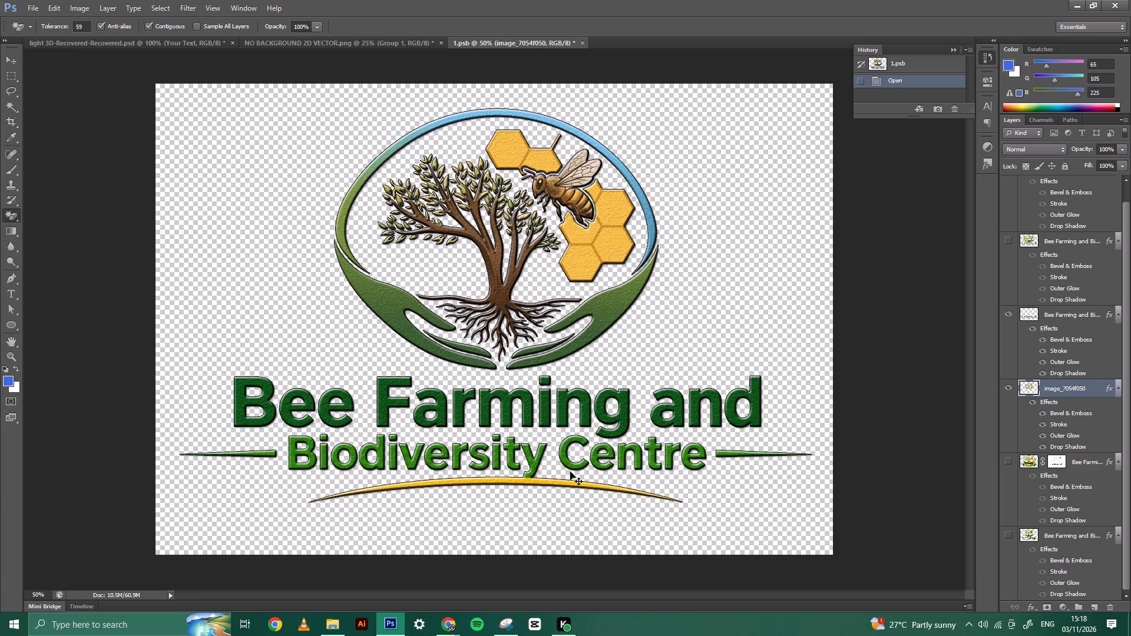
pyautogui.hotkey('ctrl', 'j')
pyautogui.hotkey('ctrl', 'j')
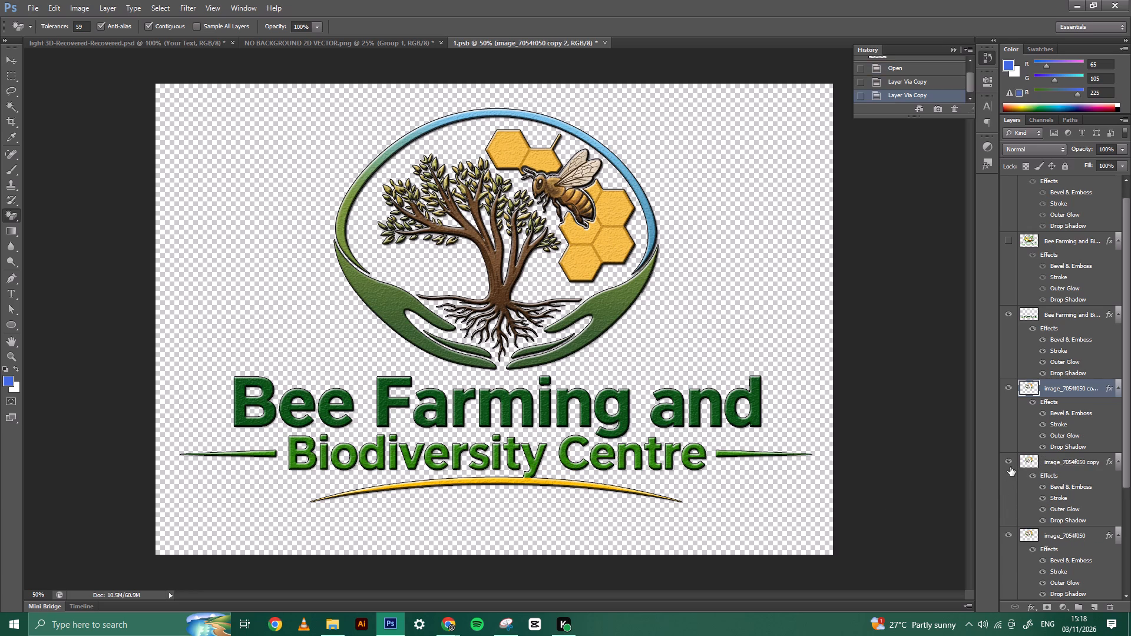
# Hide the image_7054f050 layer and both its copies, leaving only the green Bee Farming and Biodiversity Centre text layer visible.
pyautogui.click(1006, 351)
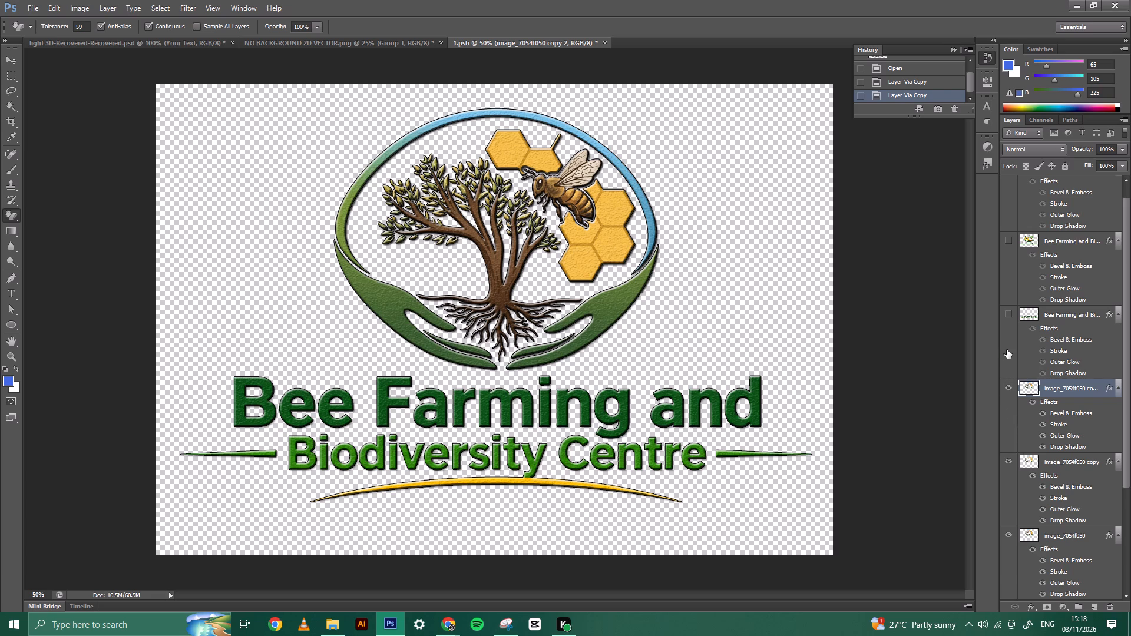
pyautogui.click(1011, 471)
pyautogui.click(1006, 542)
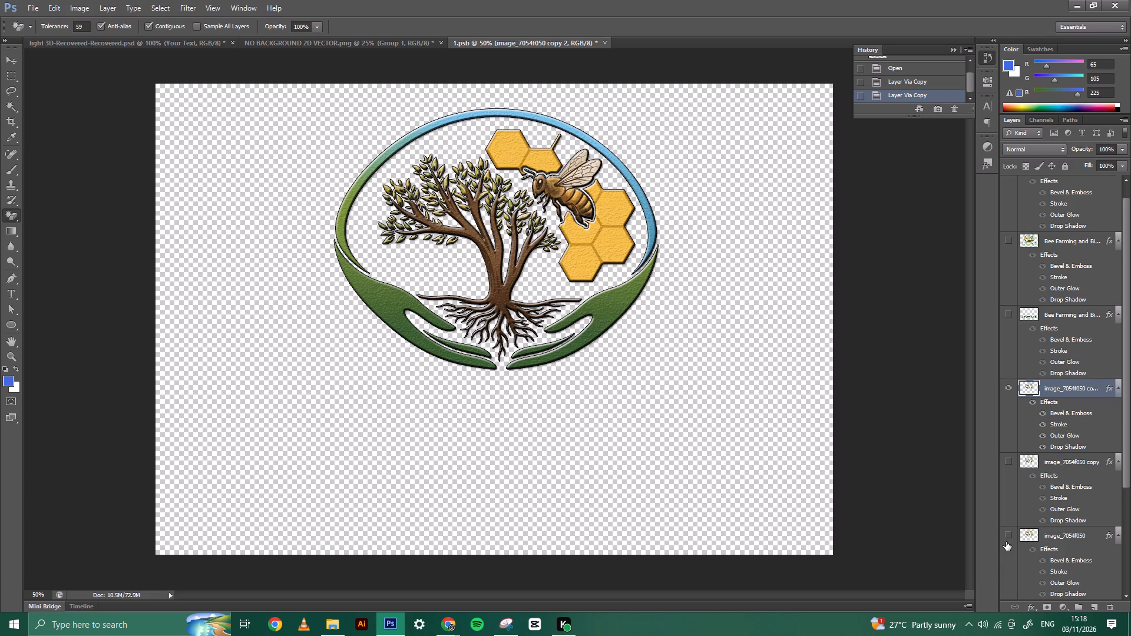
pyautogui.click(1007, 397)
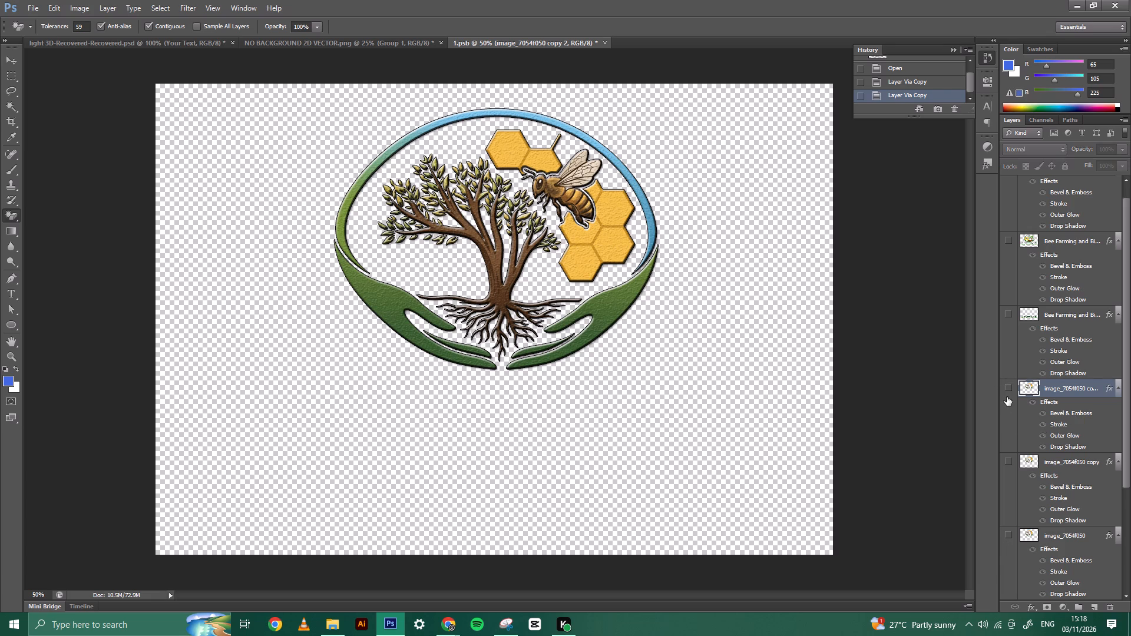
pyautogui.click(1007, 397)
pyautogui.click(1006, 363)
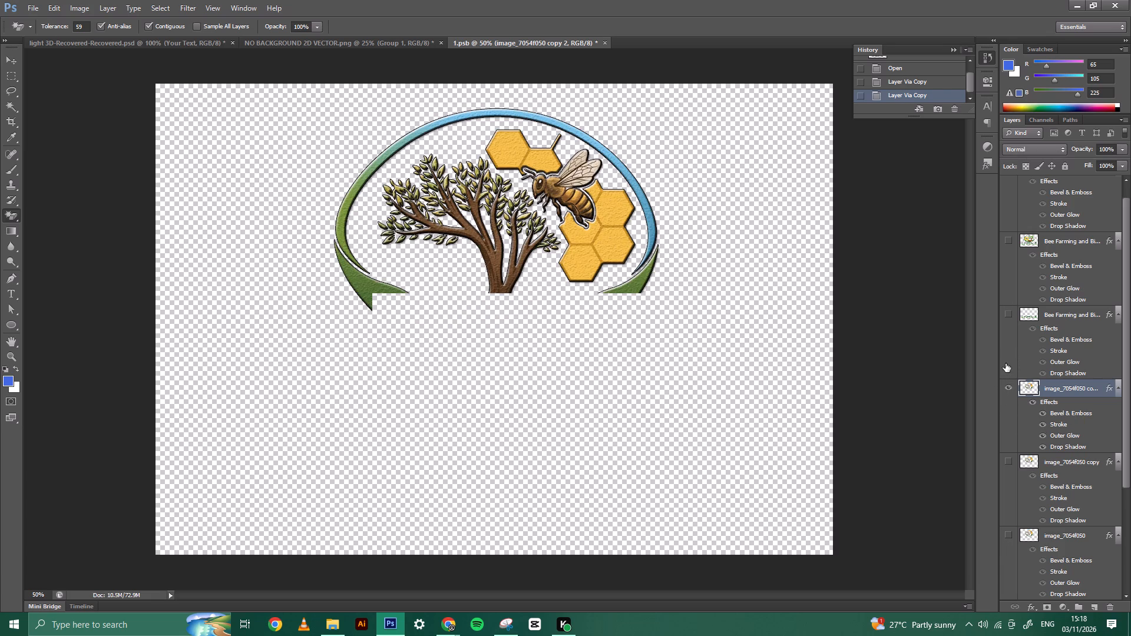
pyautogui.click(1007, 402)
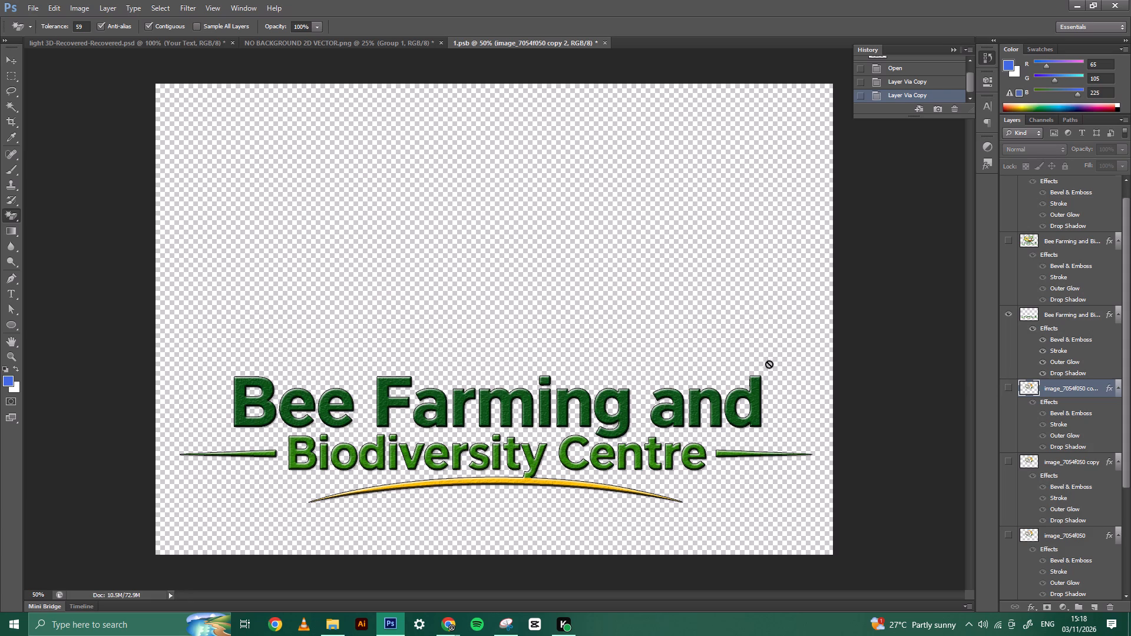
# Erase the yellow curved line beneath the lettering on the text layer, using the Magic Eraser with tolerance 159.
pyautogui.click(1061, 311)
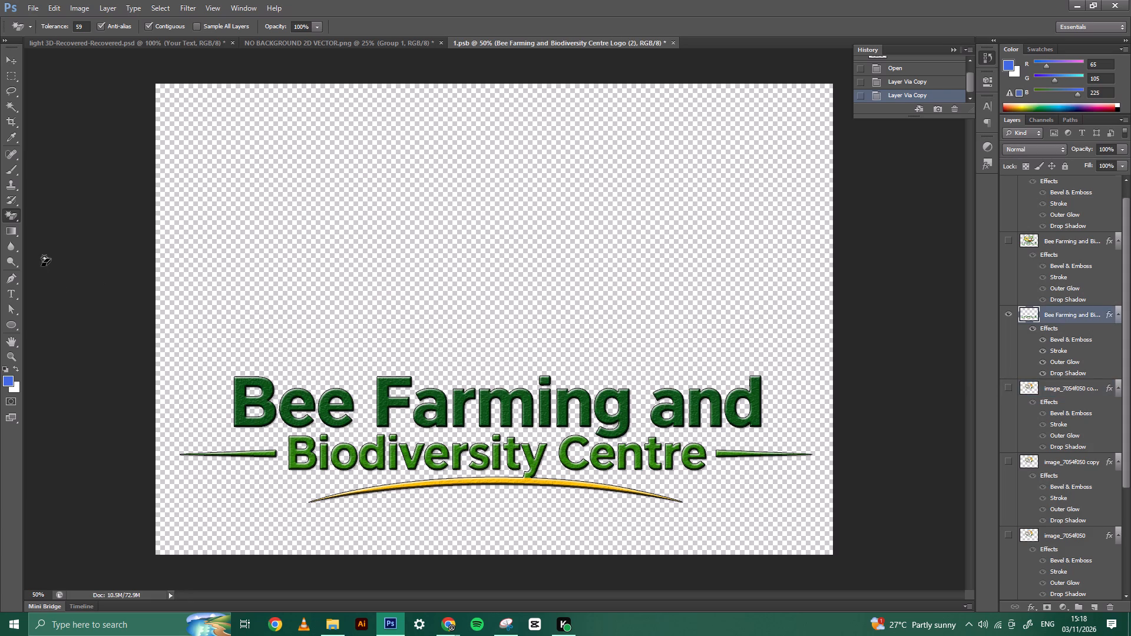
pyautogui.click(74, 26)
pyautogui.click(77, 26)
pyautogui.press('1')
pyautogui.press('Return')
pyautogui.click(479, 479)
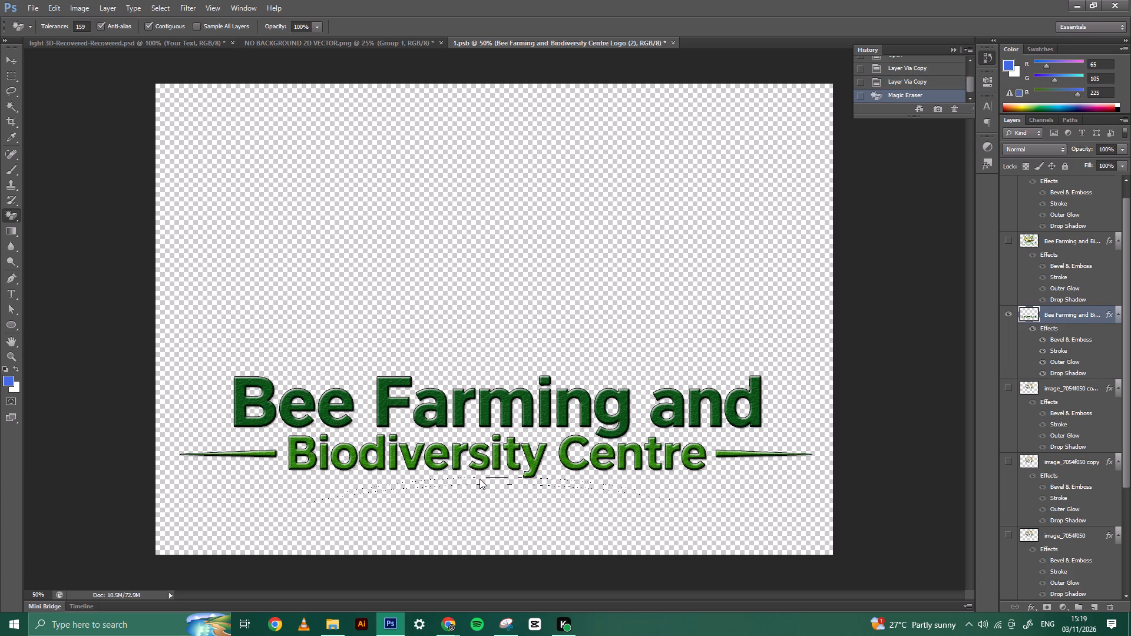
pyautogui.click(482, 483)
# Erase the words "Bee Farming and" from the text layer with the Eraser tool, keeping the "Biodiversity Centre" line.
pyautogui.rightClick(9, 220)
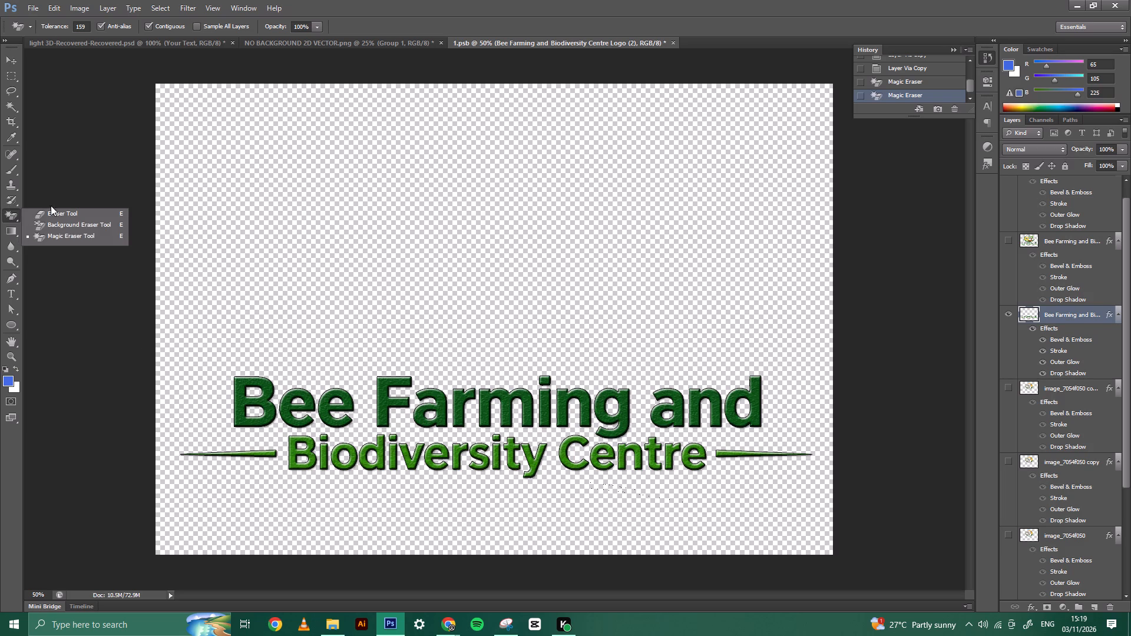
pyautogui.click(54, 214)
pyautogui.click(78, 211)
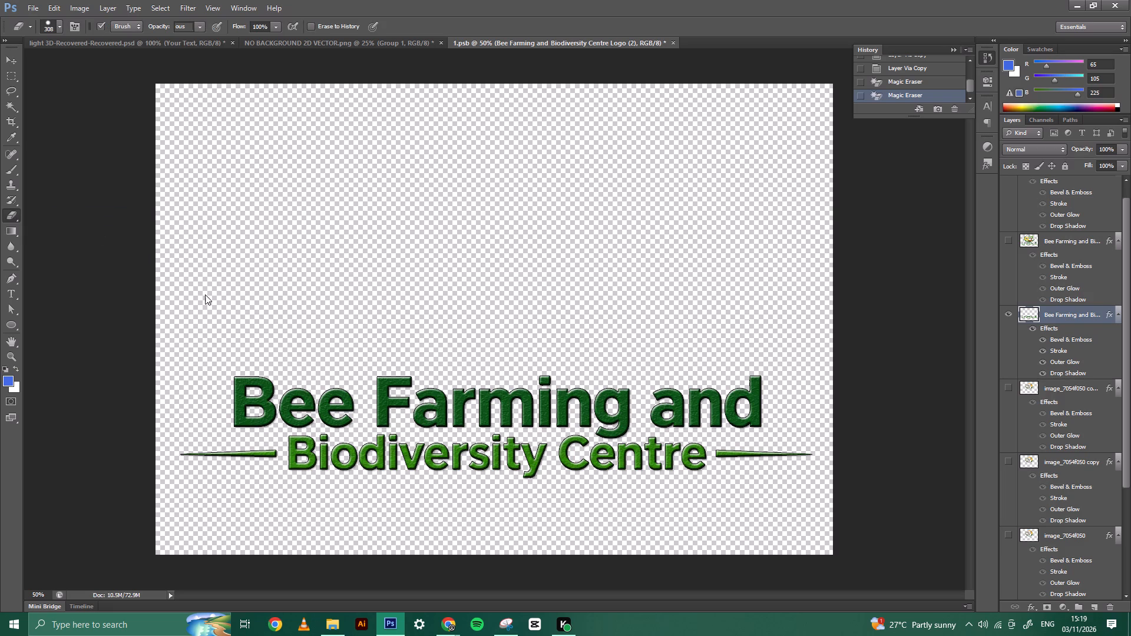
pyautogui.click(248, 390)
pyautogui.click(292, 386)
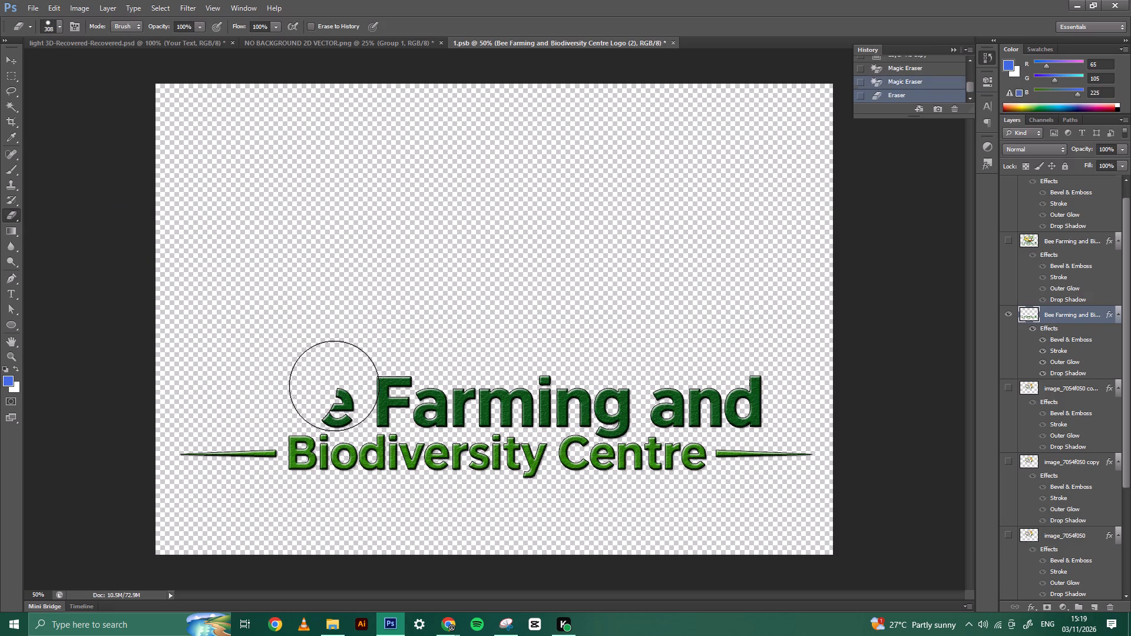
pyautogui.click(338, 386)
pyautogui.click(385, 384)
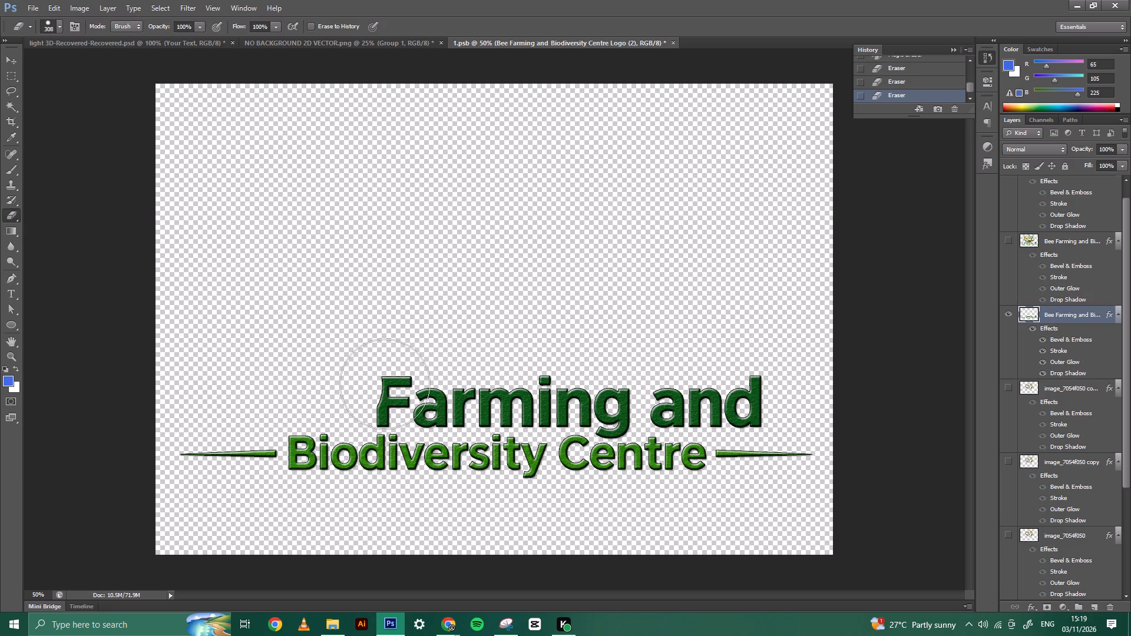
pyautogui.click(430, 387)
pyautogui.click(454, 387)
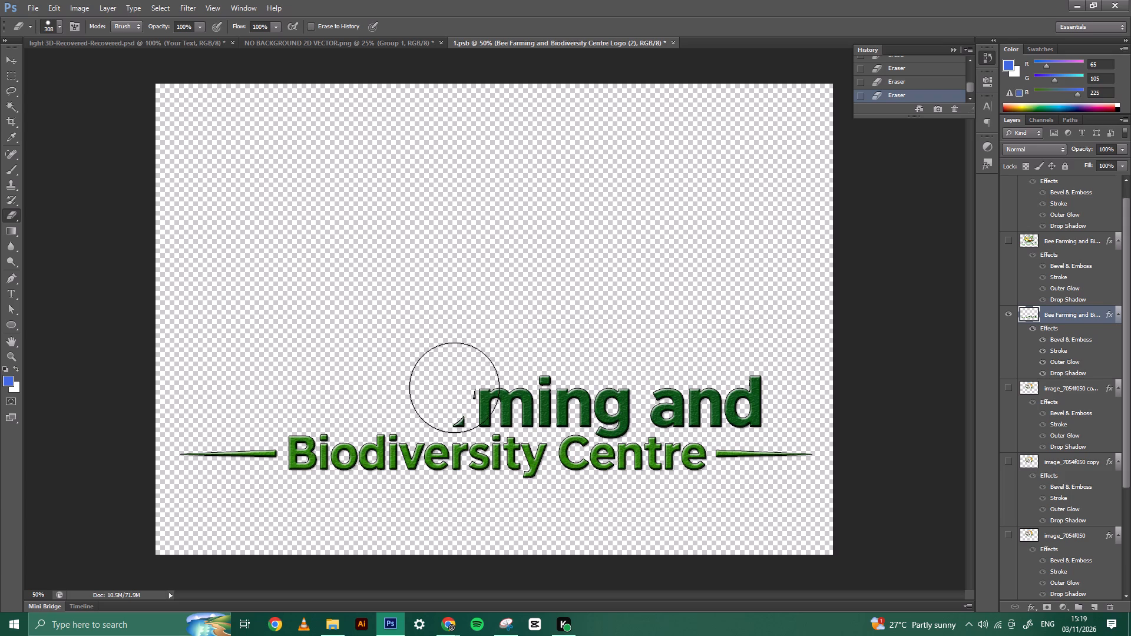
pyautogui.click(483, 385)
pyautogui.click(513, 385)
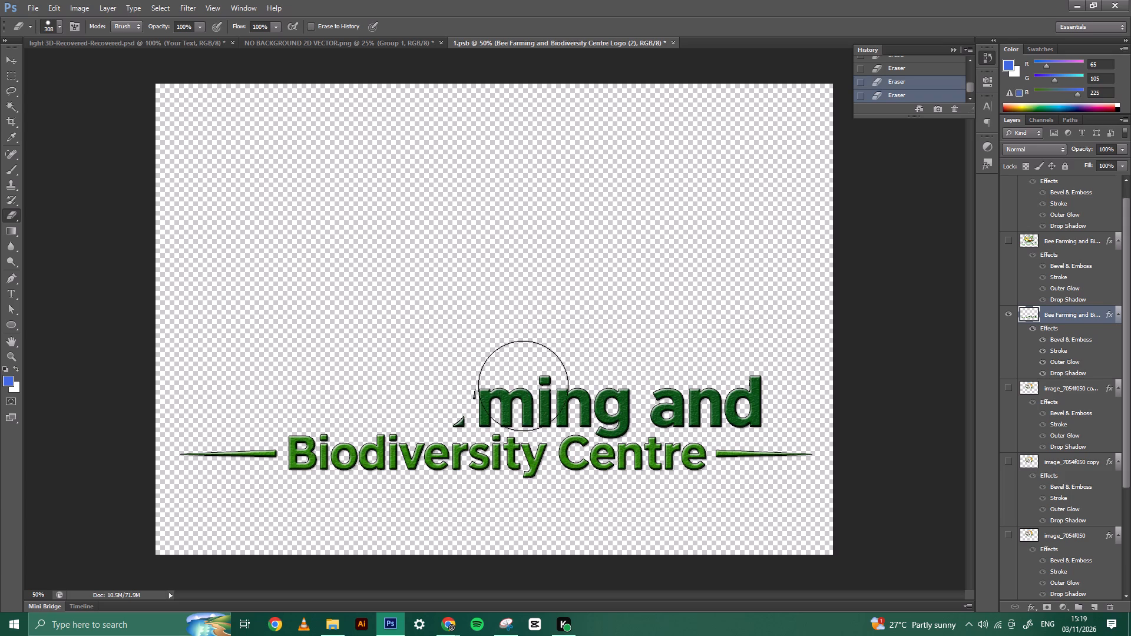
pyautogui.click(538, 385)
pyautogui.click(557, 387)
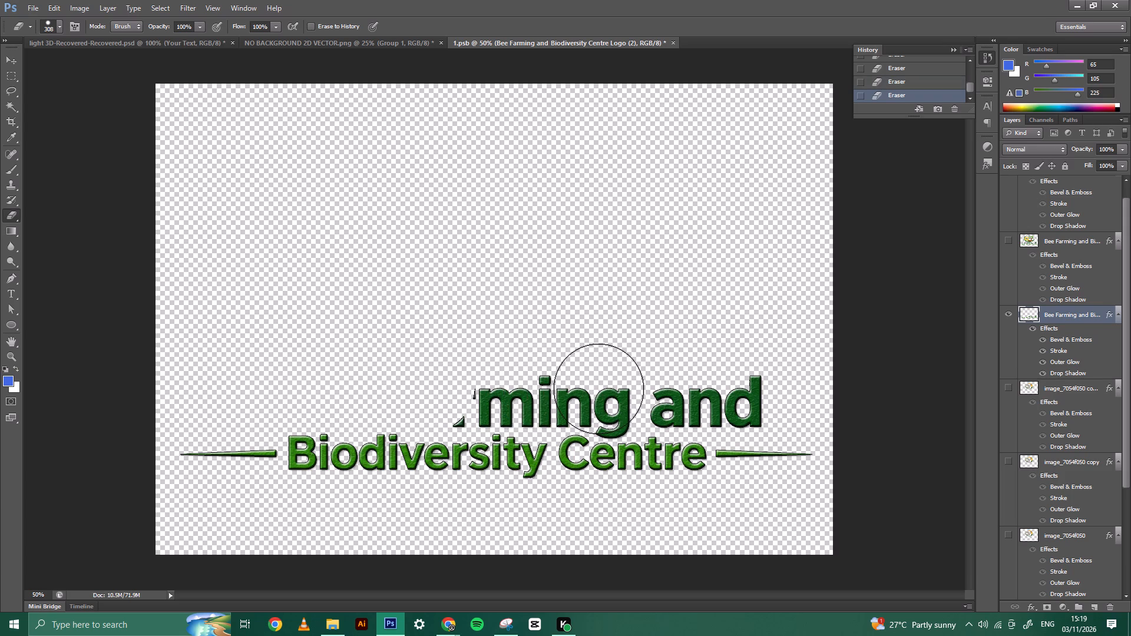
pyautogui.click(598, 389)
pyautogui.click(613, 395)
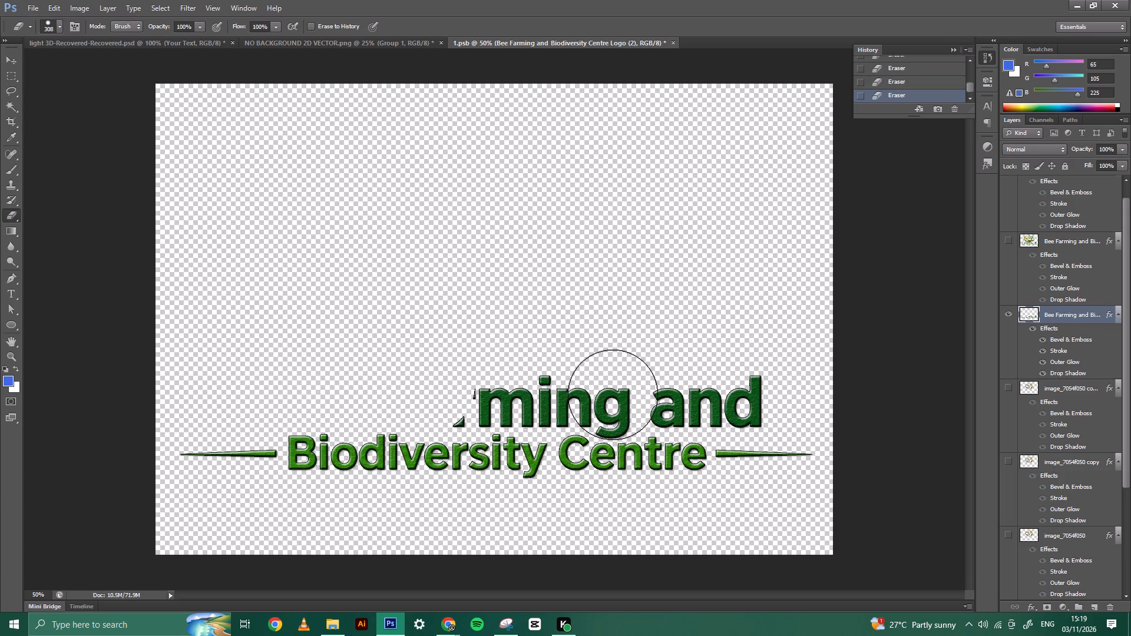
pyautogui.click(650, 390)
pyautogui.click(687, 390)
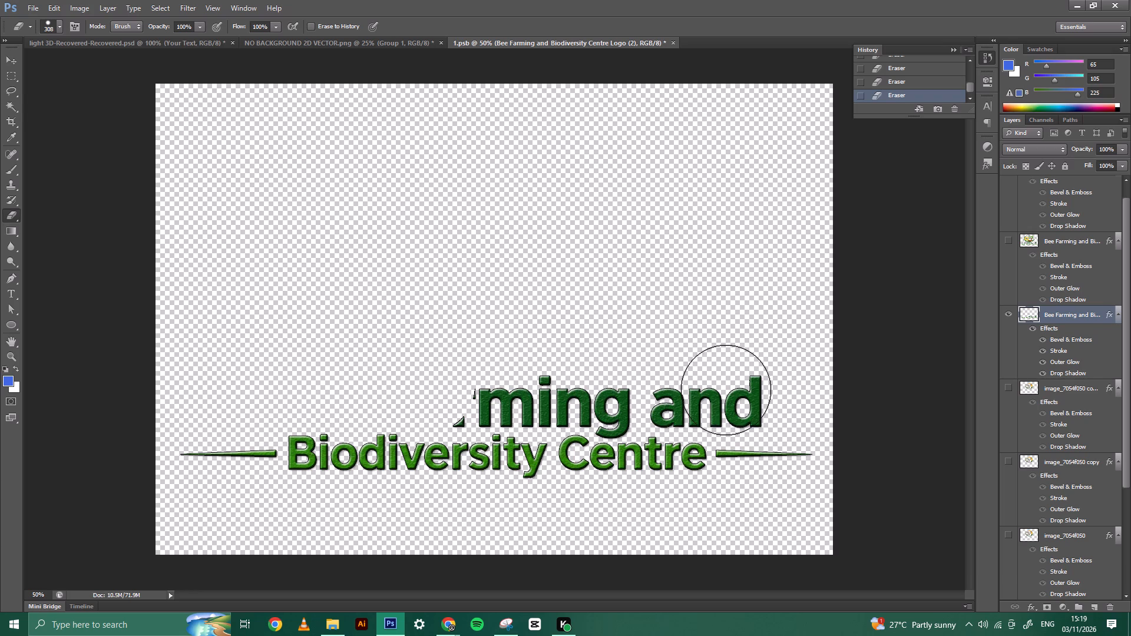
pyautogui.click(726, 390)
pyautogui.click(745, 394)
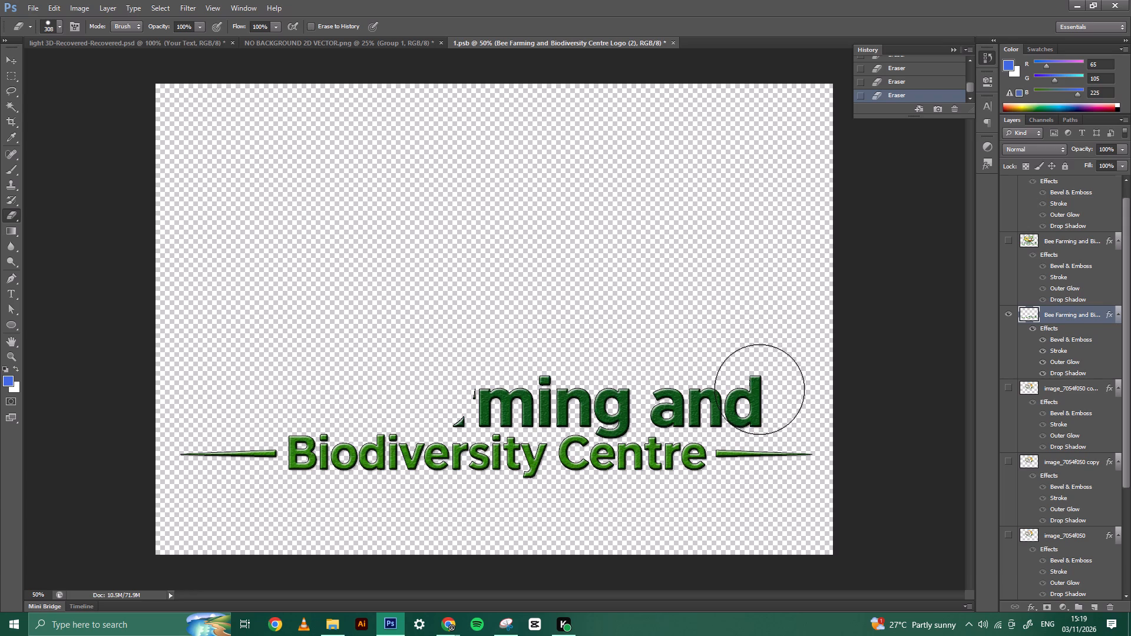
# Hide the text layer and show image_7054f050 copy 2, image_7054f050 copy and image_7054f050 one at a time to inspect each emblem.
pyautogui.click(1005, 346)
pyautogui.click(1011, 393)
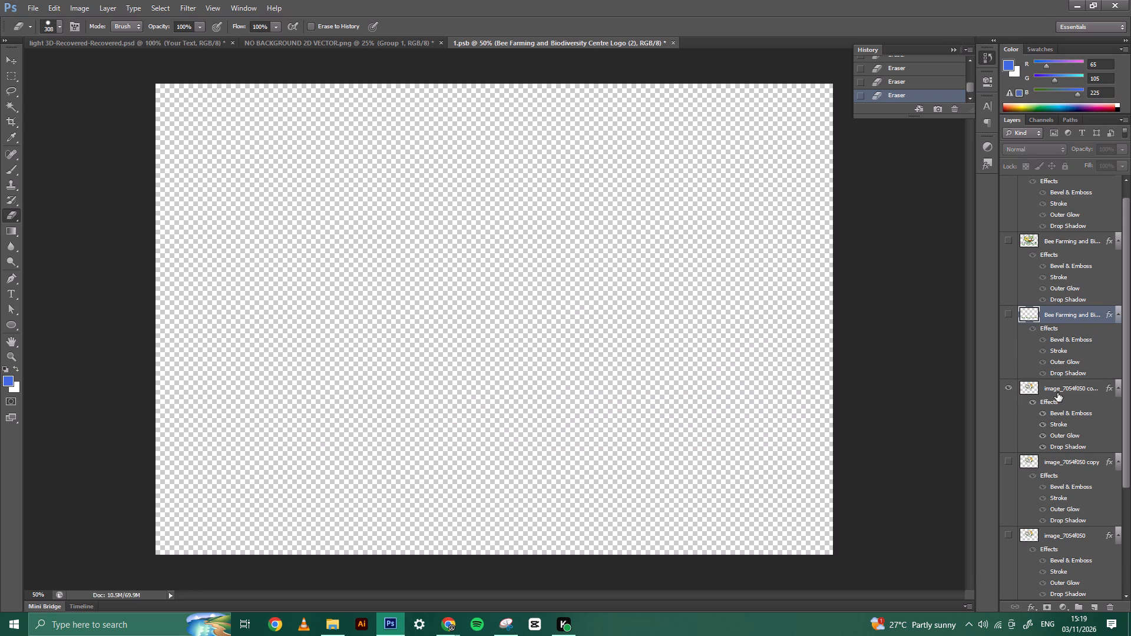
pyautogui.click(1057, 393)
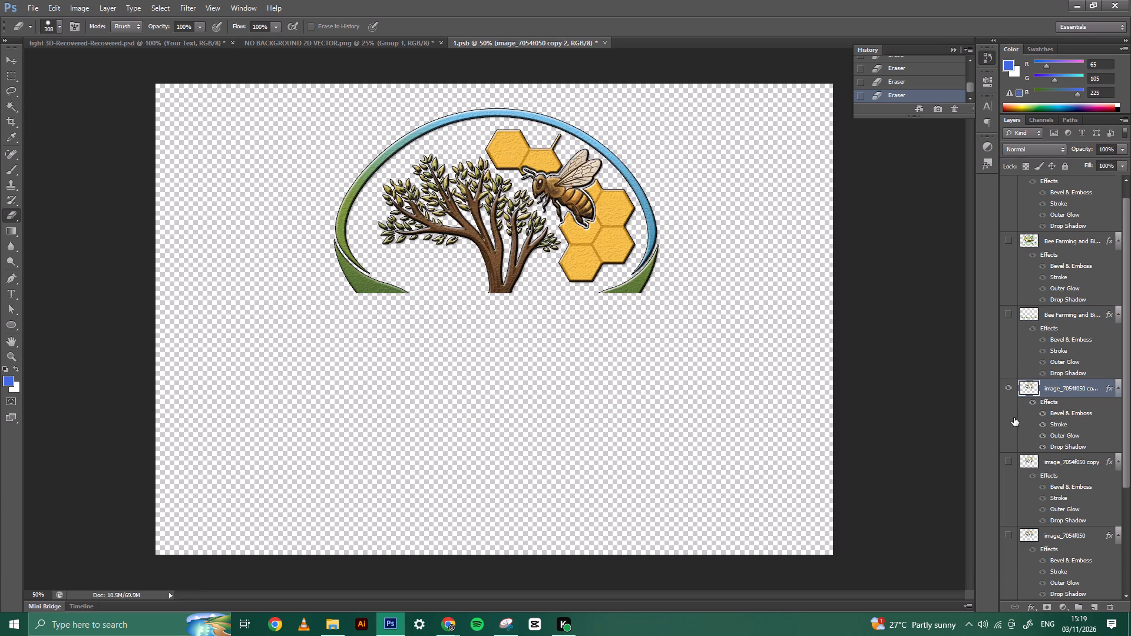
pyautogui.click(1014, 418)
pyautogui.click(1008, 473)
pyautogui.click(1058, 463)
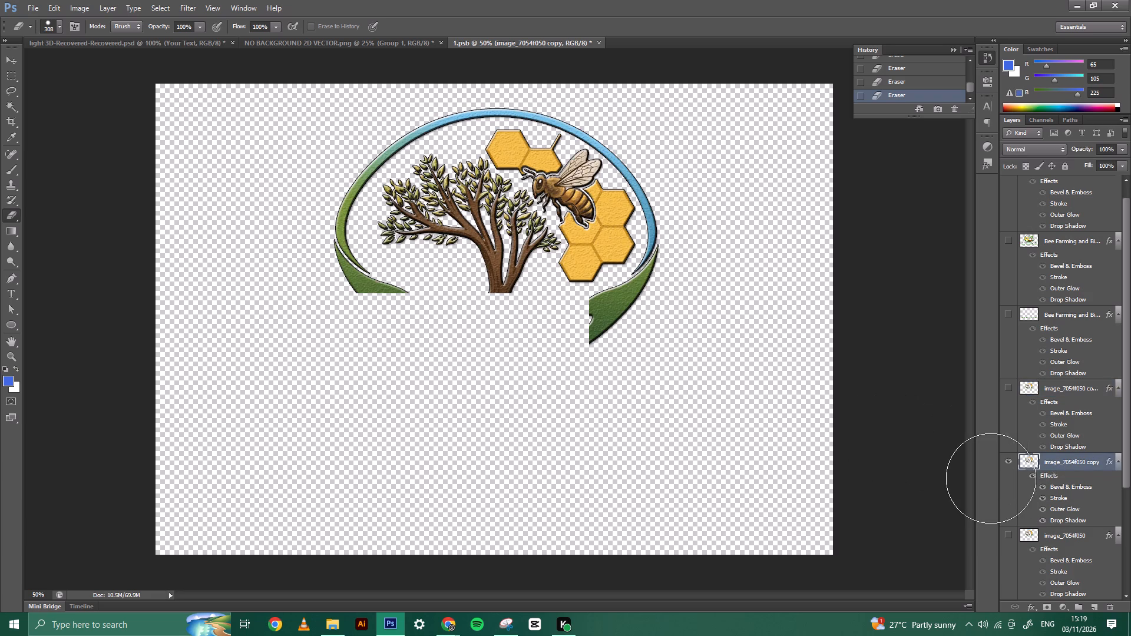
pyautogui.click(1010, 474)
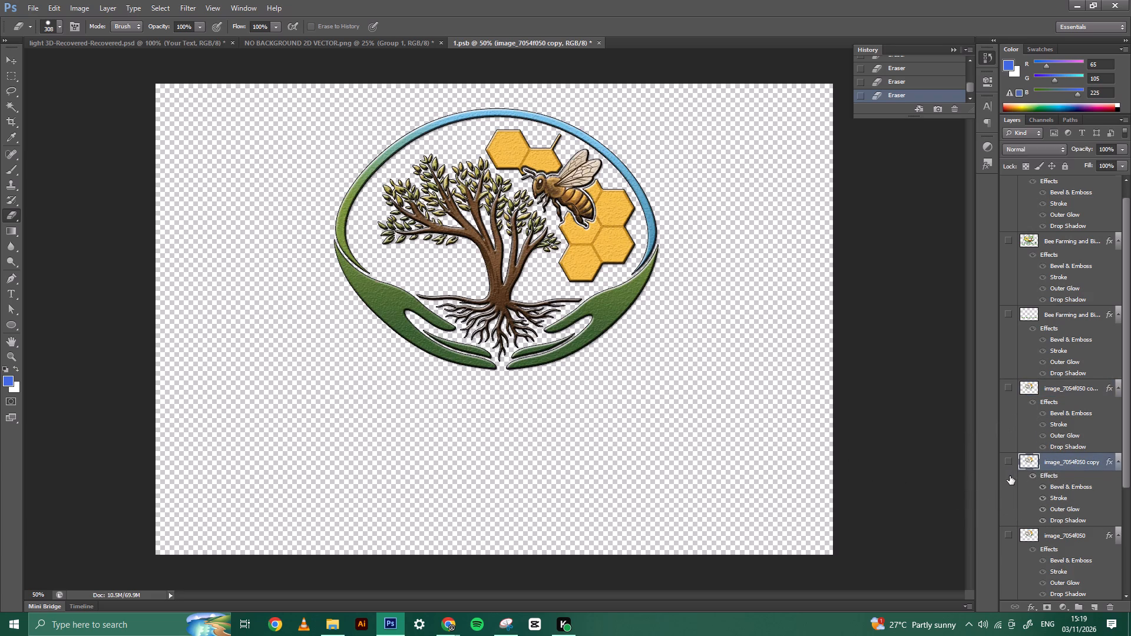
pyautogui.click(1010, 552)
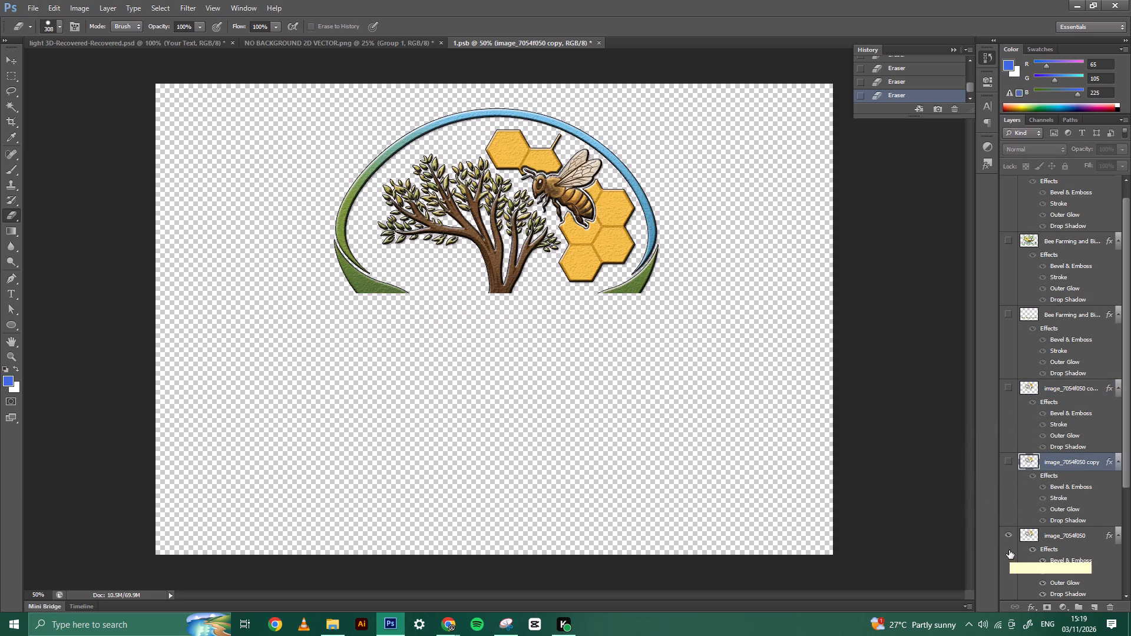
# Revert the document history to the Layer Via Copy state before the Magic Eraser and Eraser edits on the text layer.
pyautogui.scroll(3, 920, 83)
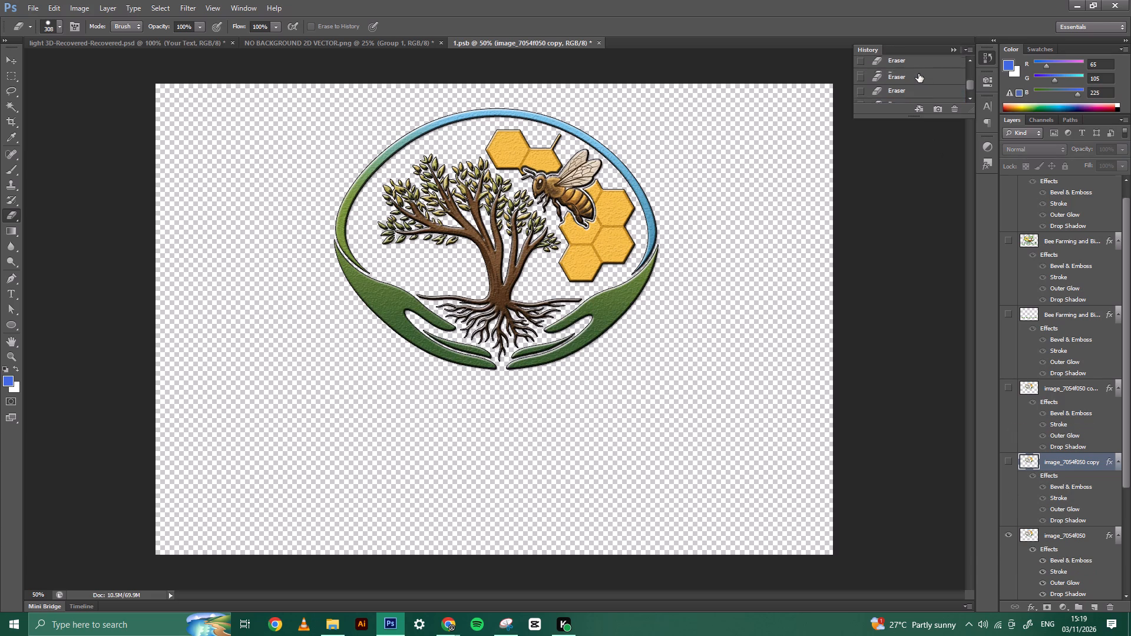
pyautogui.scroll(8, 918, 74)
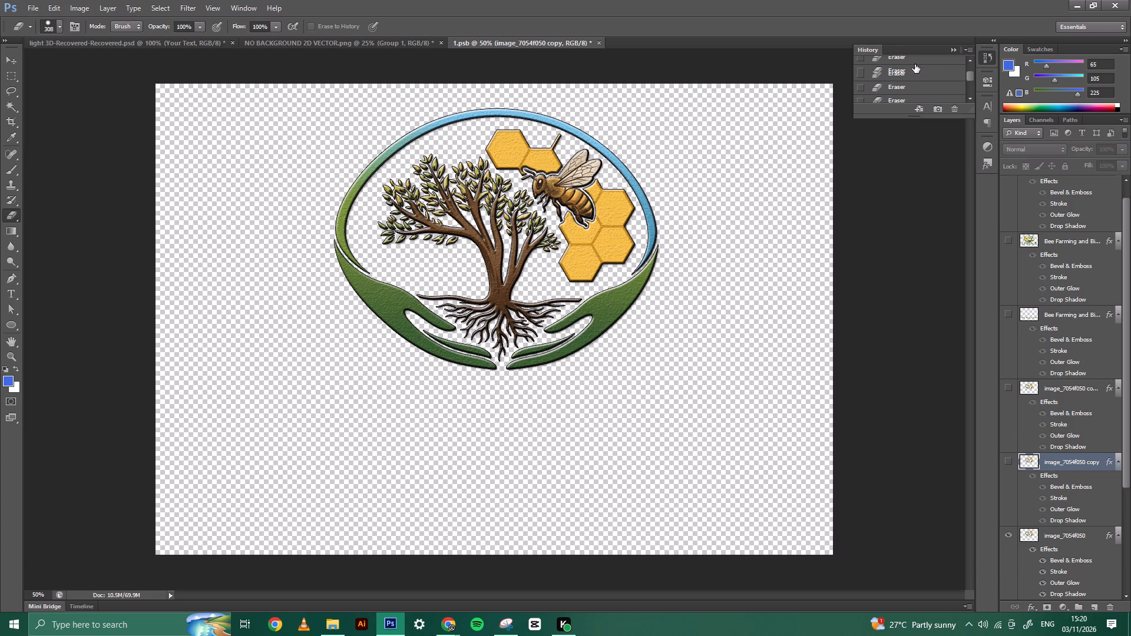
pyautogui.click(915, 61)
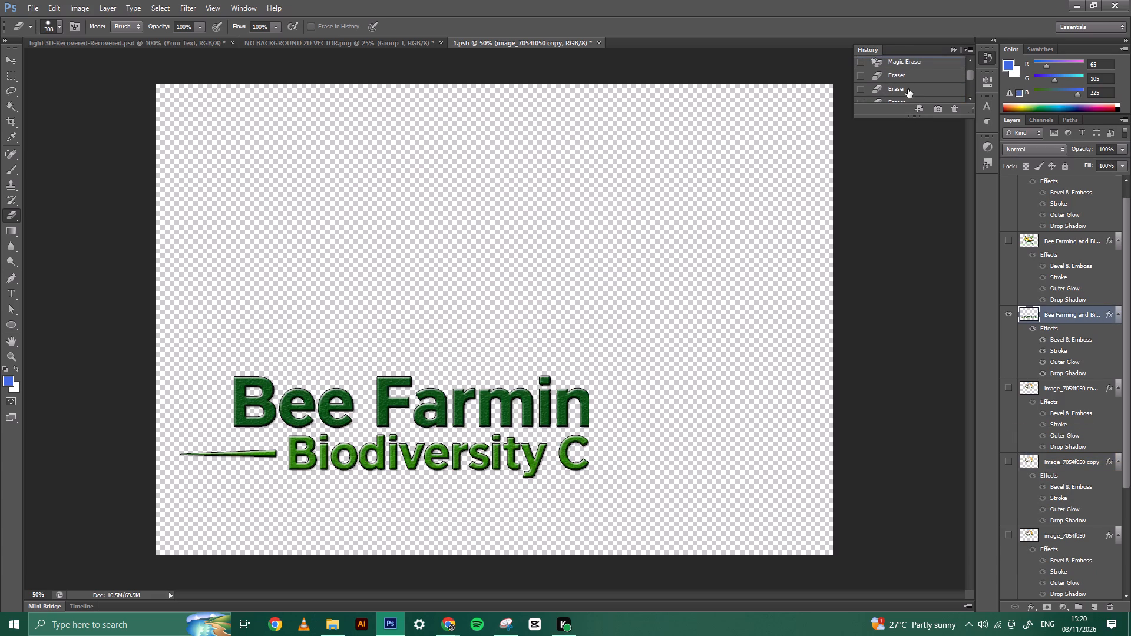
pyautogui.scroll(3, 908, 87)
pyautogui.scroll(-1, 907, 87)
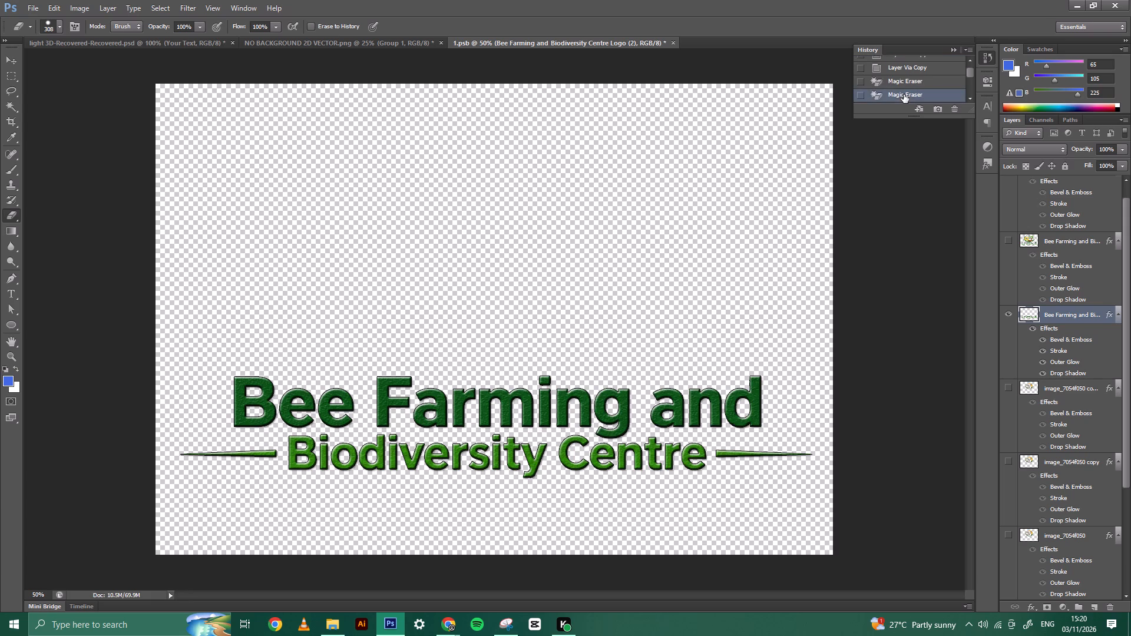
pyautogui.click(906, 70)
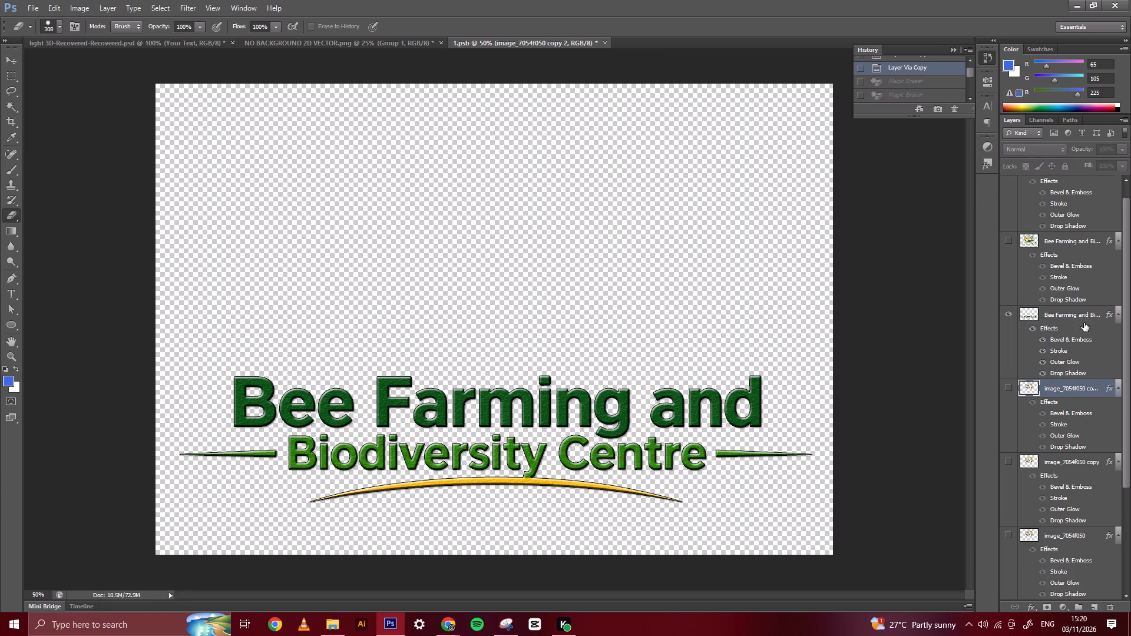
# Duplicate the green Bee Farming and Biodiversity Centre text layer twice.
pyautogui.click(1066, 314)
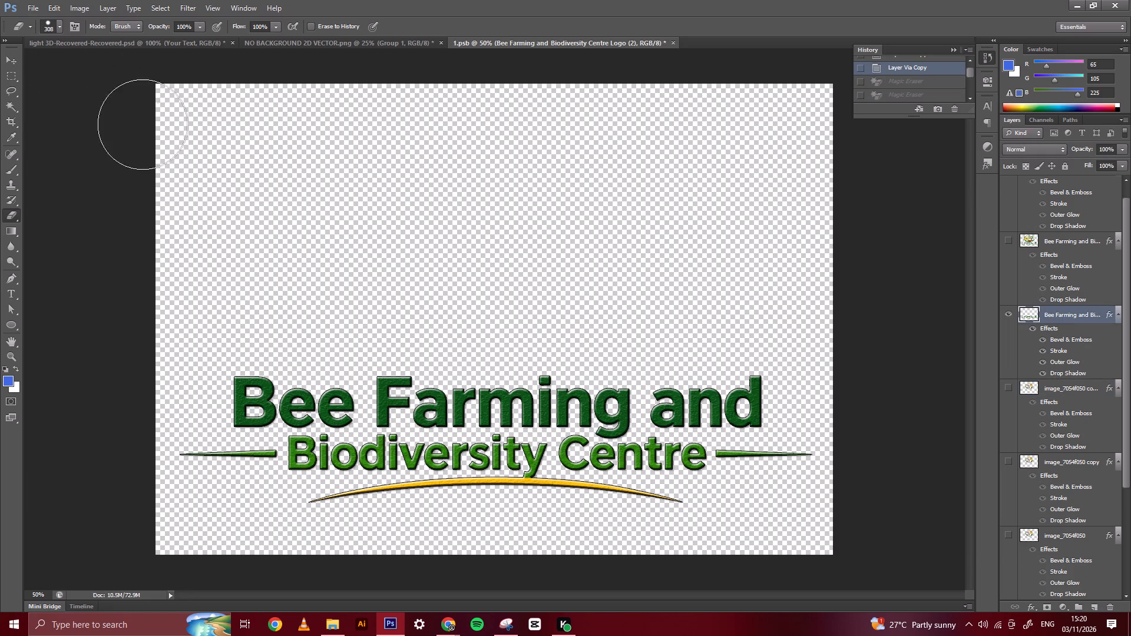
pyautogui.hotkey('ctrl', 'j')
pyautogui.hotkey('ctrl', 'j')
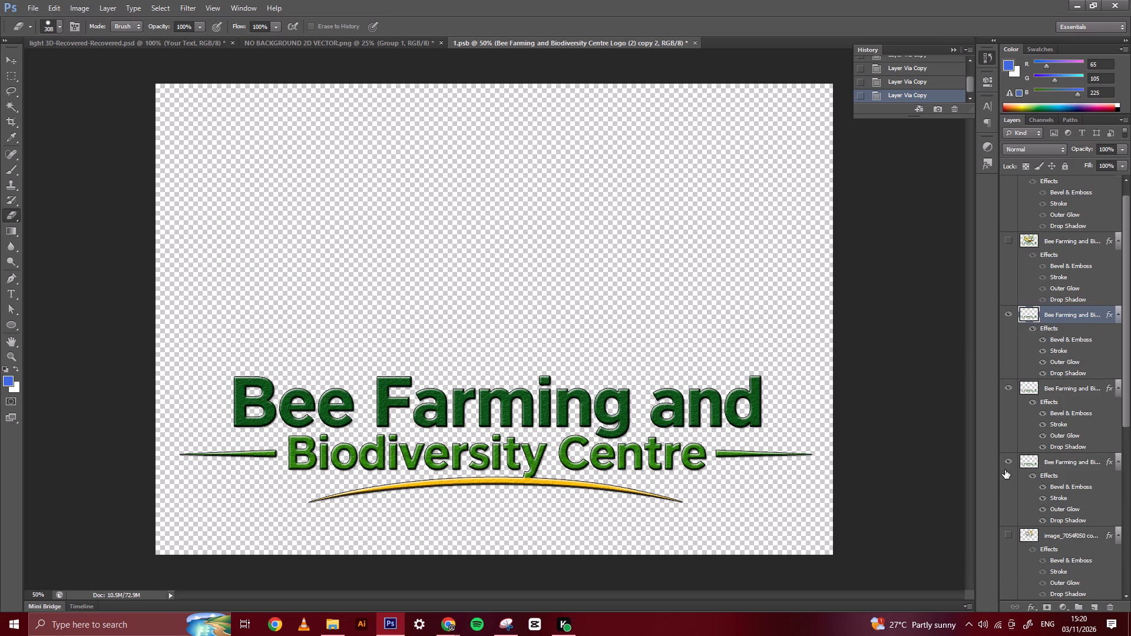
# Hide the original text layer and its lower copy, leaving only the topmost of the three visible.
pyautogui.click(1005, 470)
pyautogui.click(1008, 395)
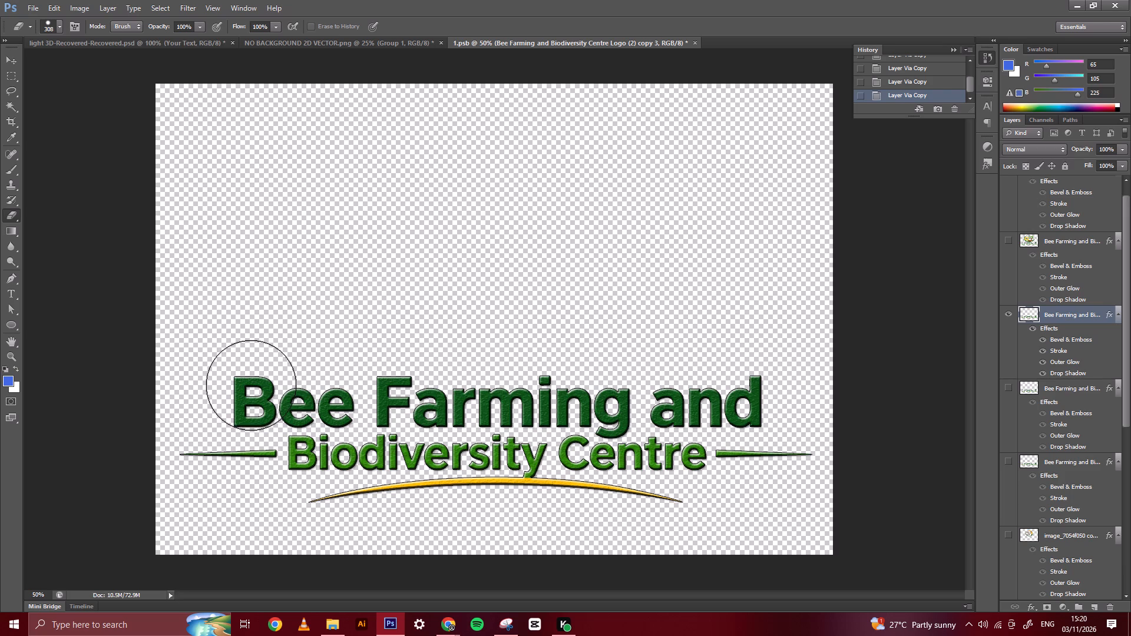
# Erase the words "Bee Farming and" from the visible text layer copy with the Eraser tool, keeping "Biodiversity Centre" and the yellow curve.
pyautogui.moveTo(240, 387); pyautogui.dragTo(295, 383)
pyautogui.click(300, 384)
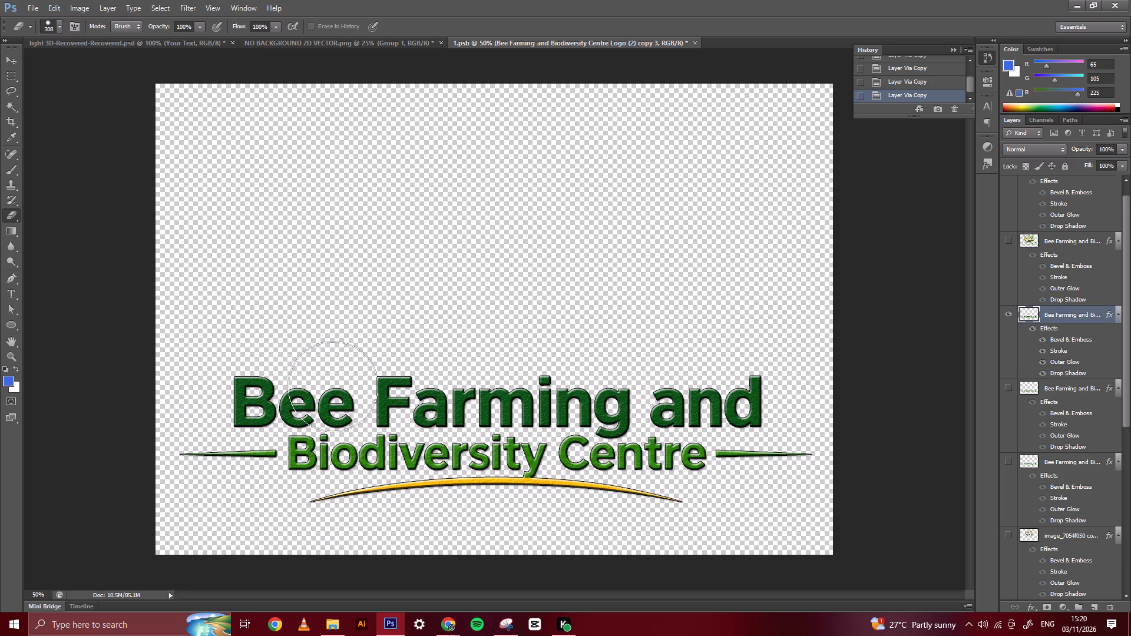
pyautogui.click(334, 386)
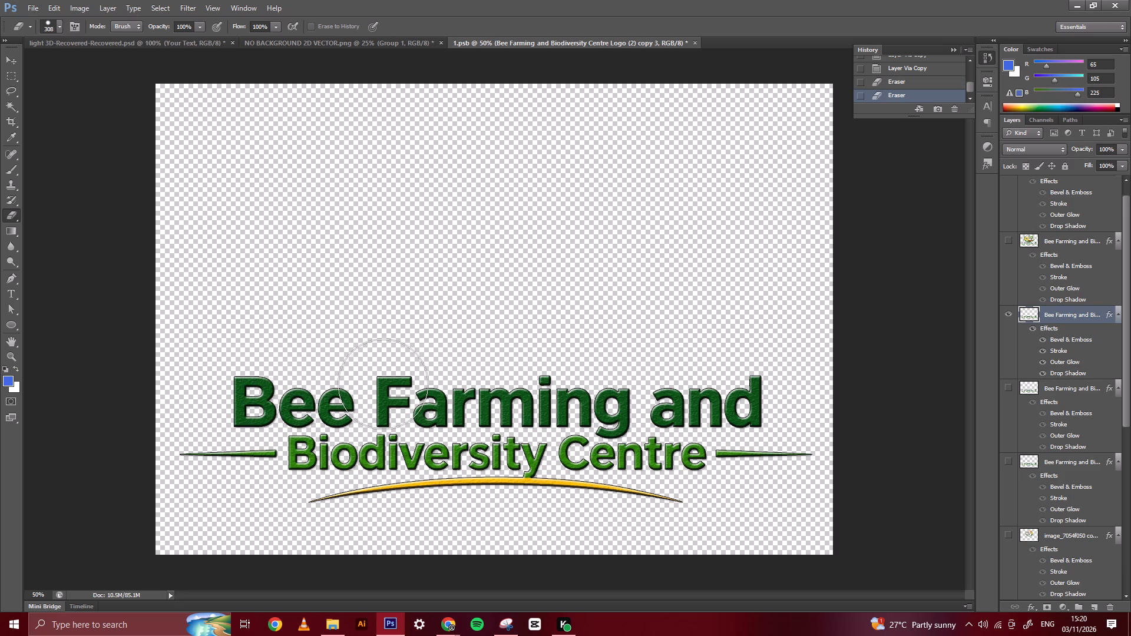
pyautogui.click(383, 384)
pyautogui.moveTo(428, 390); pyautogui.dragTo(470, 394)
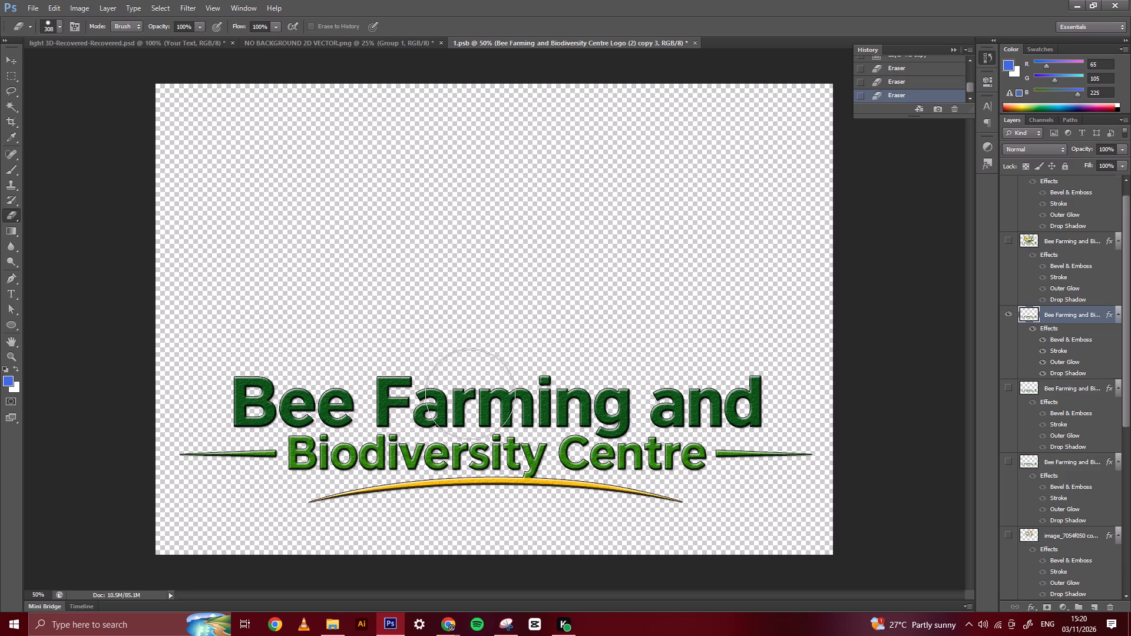
pyautogui.click(475, 389)
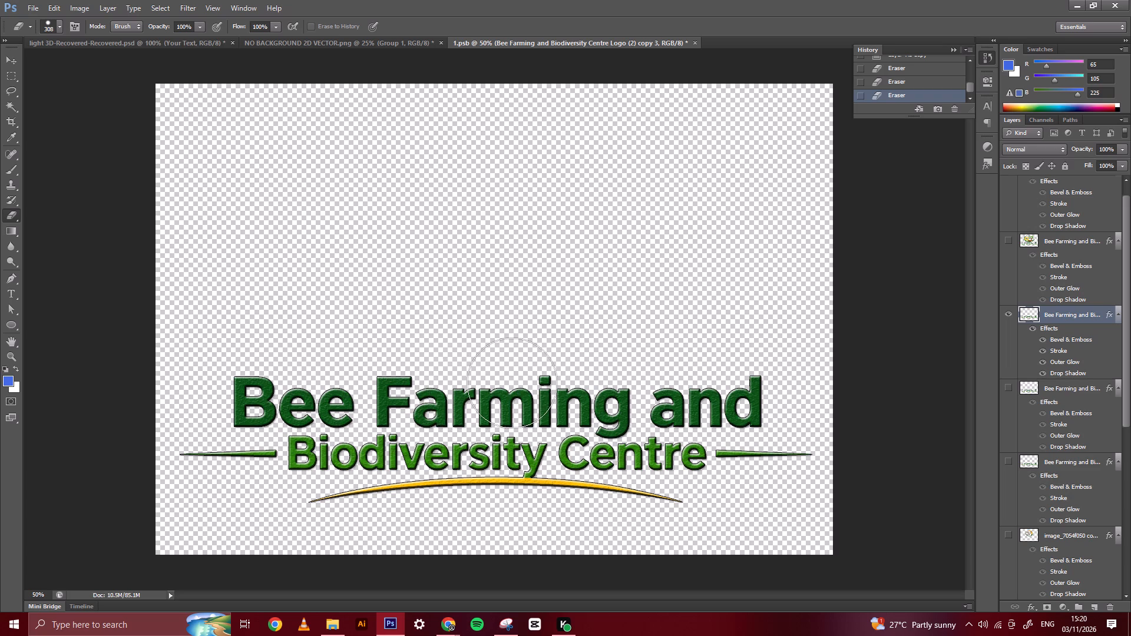
pyautogui.click(508, 384)
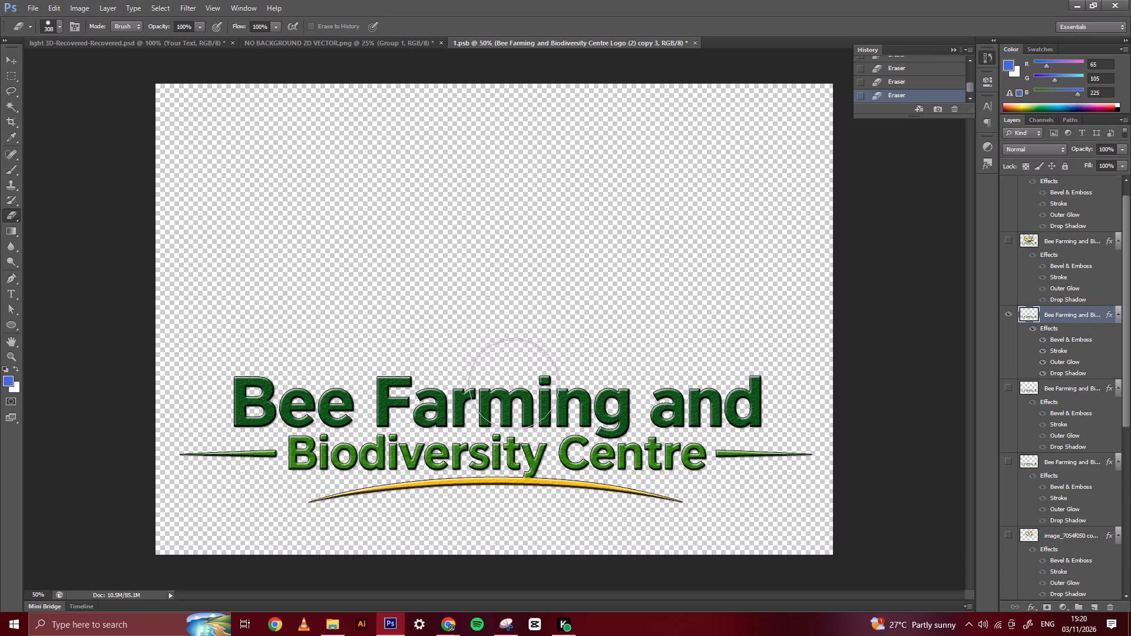
pyautogui.click(534, 389)
pyautogui.click(550, 388)
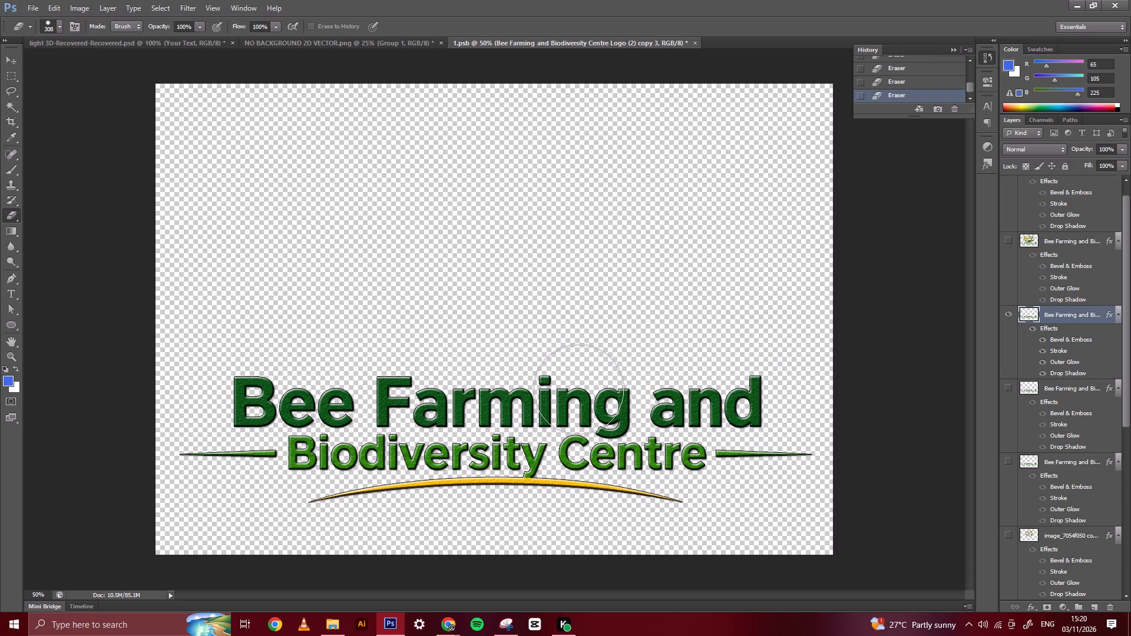
pyautogui.click(579, 388)
pyautogui.click(610, 394)
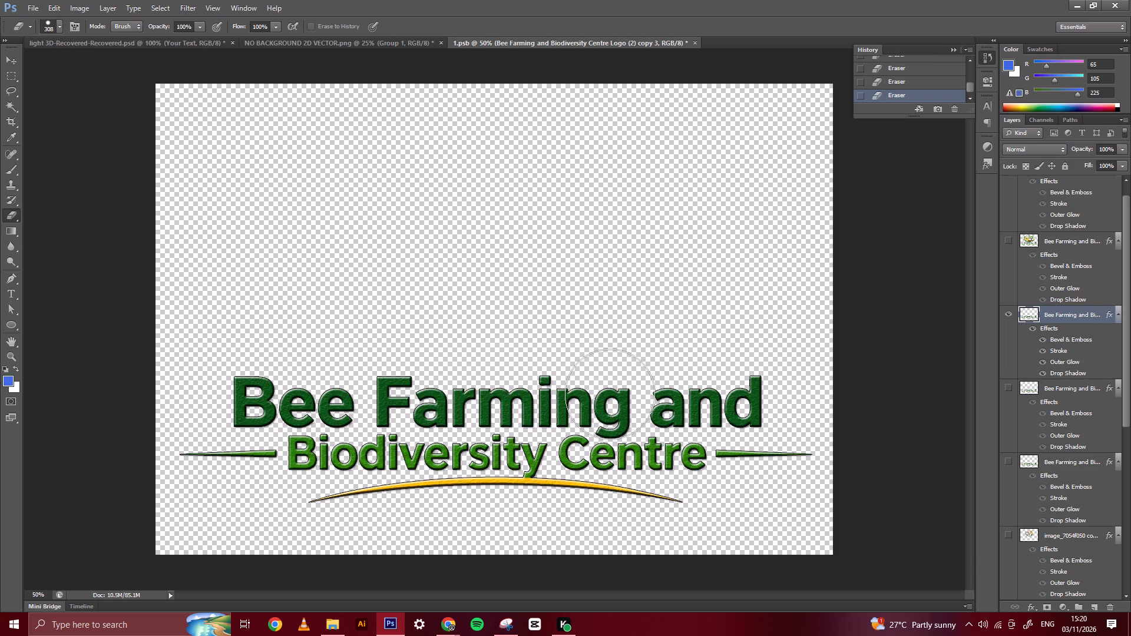
pyautogui.click(610, 396)
pyautogui.moveTo(677, 391); pyautogui.dragTo(705, 390)
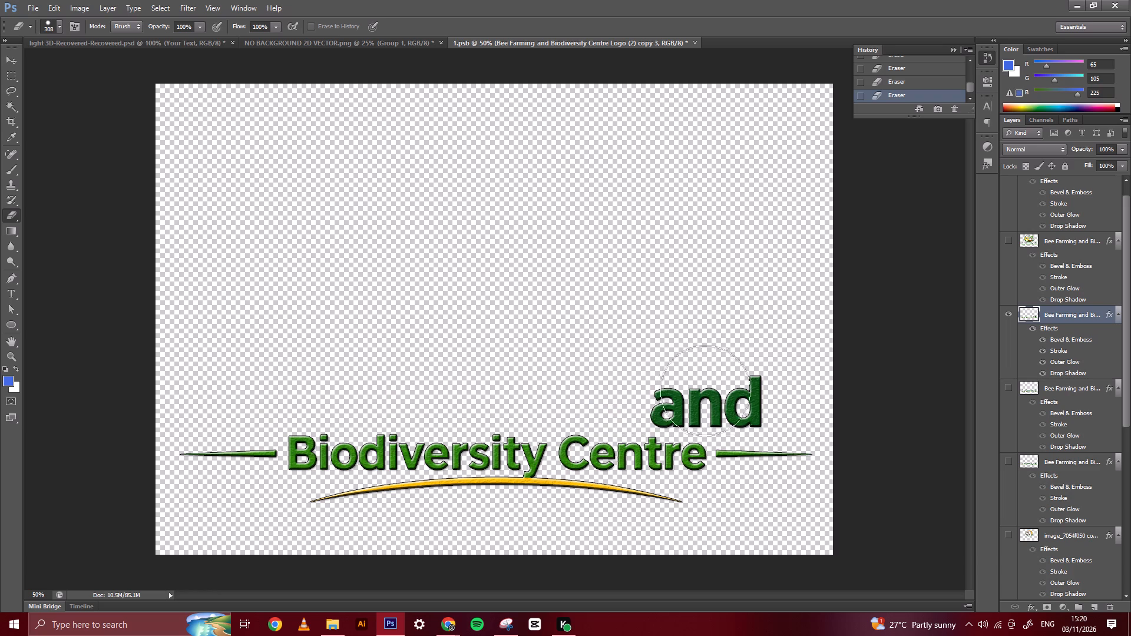
pyautogui.moveTo(705, 390); pyautogui.dragTo(779, 389)
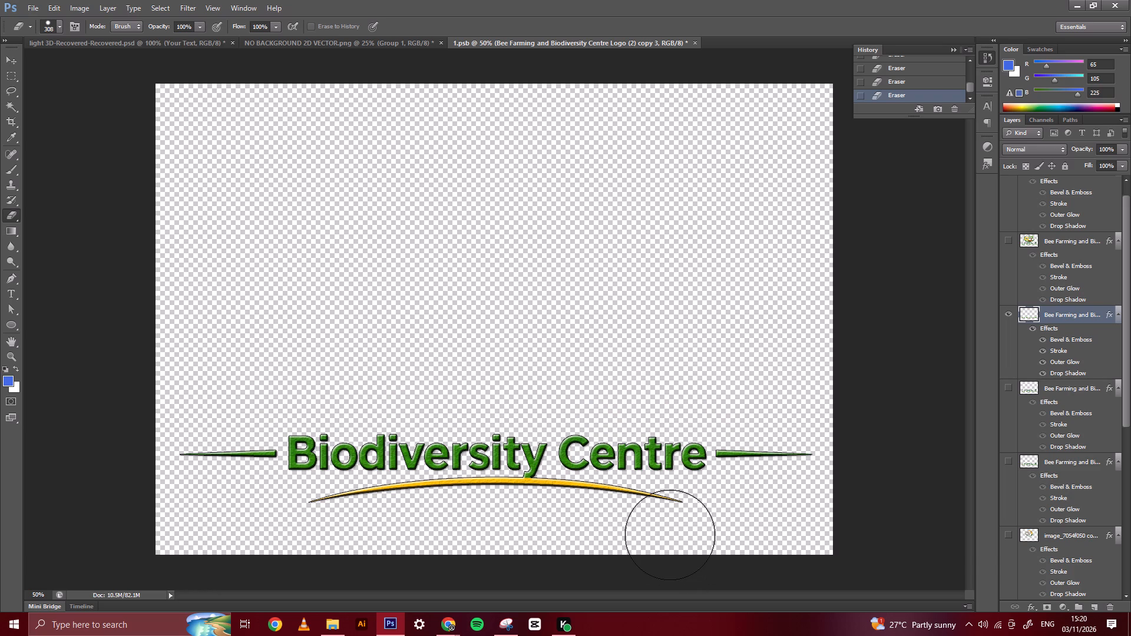
# Remove the yellow curve from the visible text layer copy with the Magic Eraser, leaving only "Biodiversity Centre" and its side lines.
pyautogui.rightClick(15, 216)
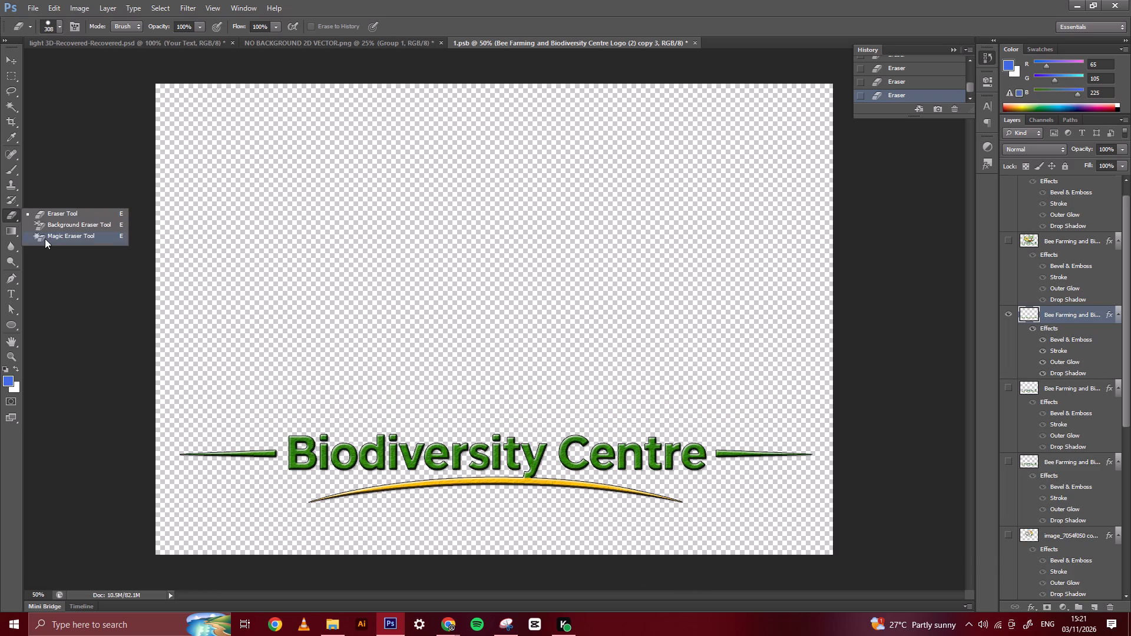
pyautogui.click(45, 238)
pyautogui.click(412, 486)
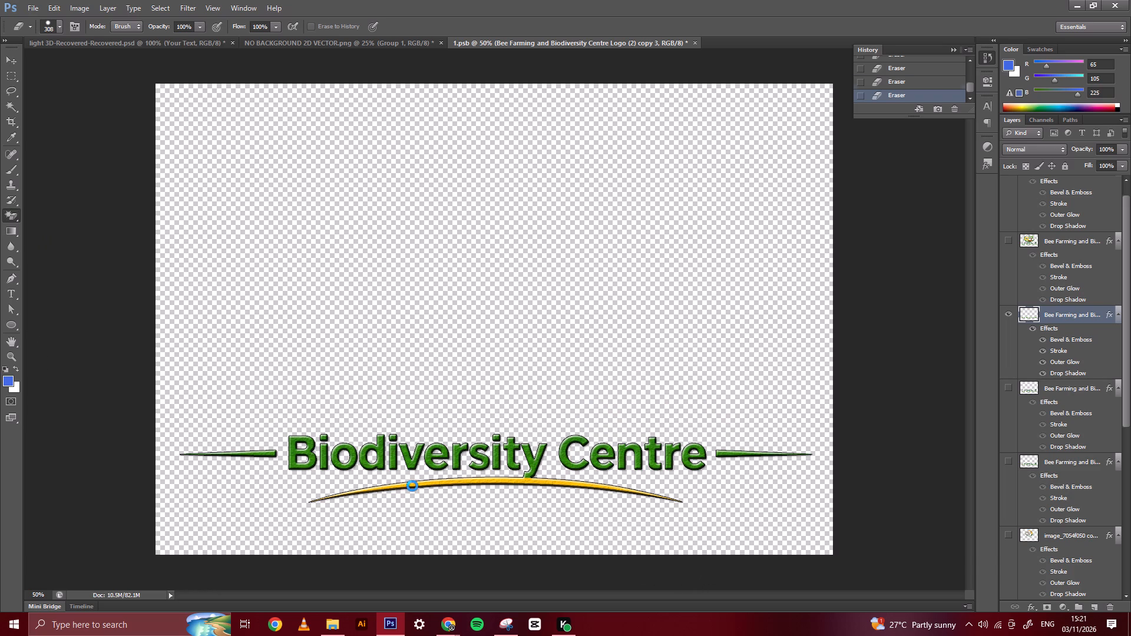
pyautogui.click(416, 486)
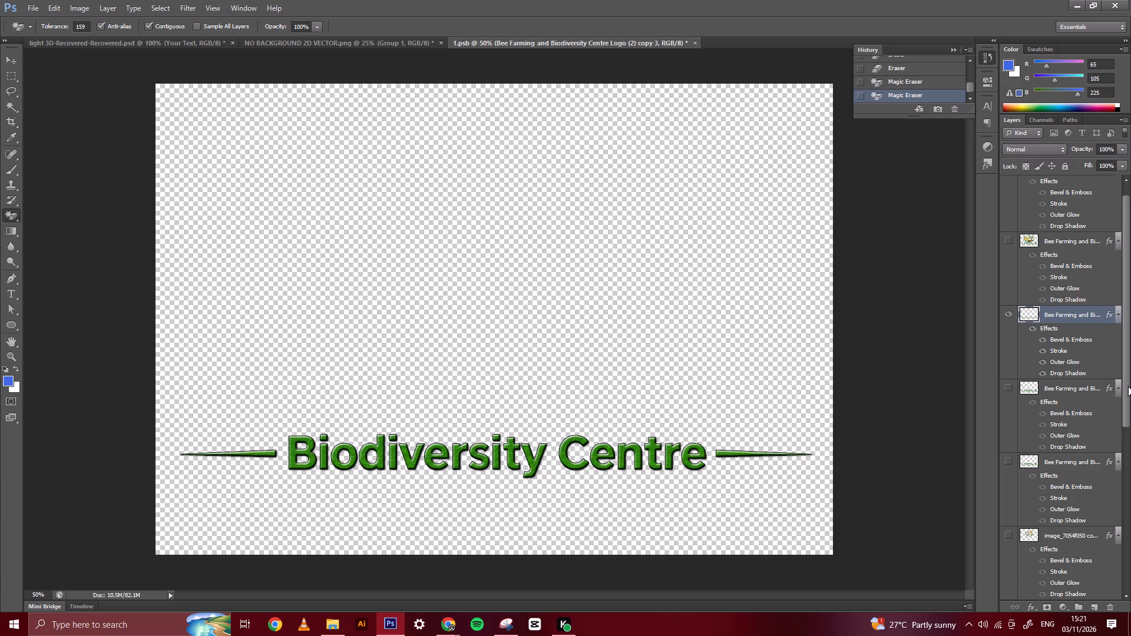
# Show only the next text layer copy and erase "Bee Farming and" and "Biodiversity Centre" with the Eraser, keeping the yellow curve.
pyautogui.click(1011, 356)
pyautogui.click(1006, 390)
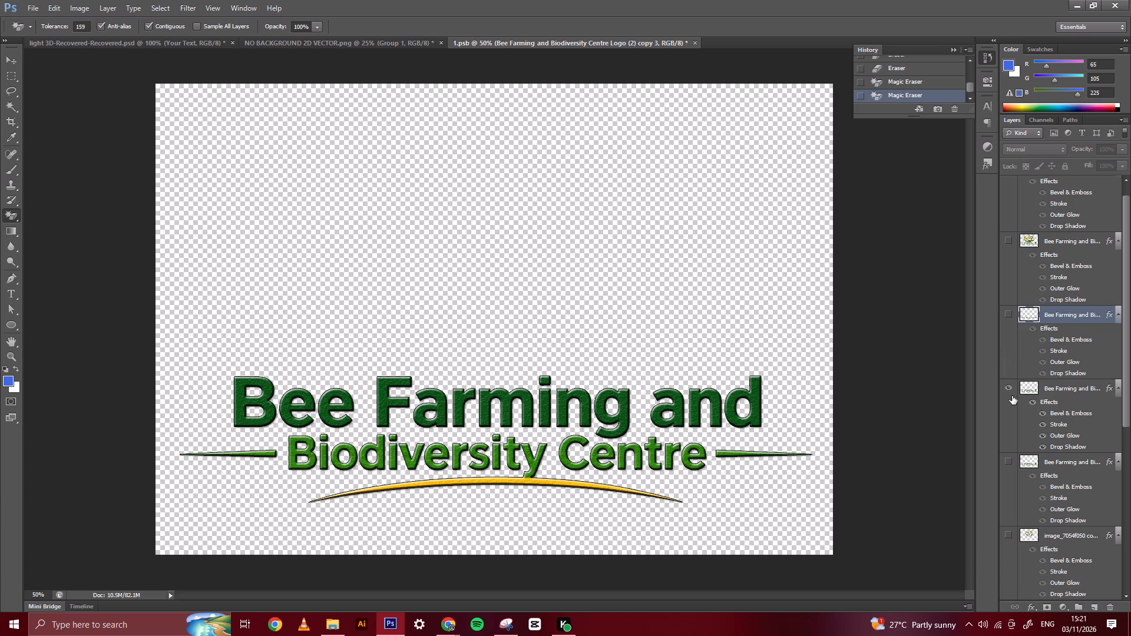
pyautogui.click(1060, 391)
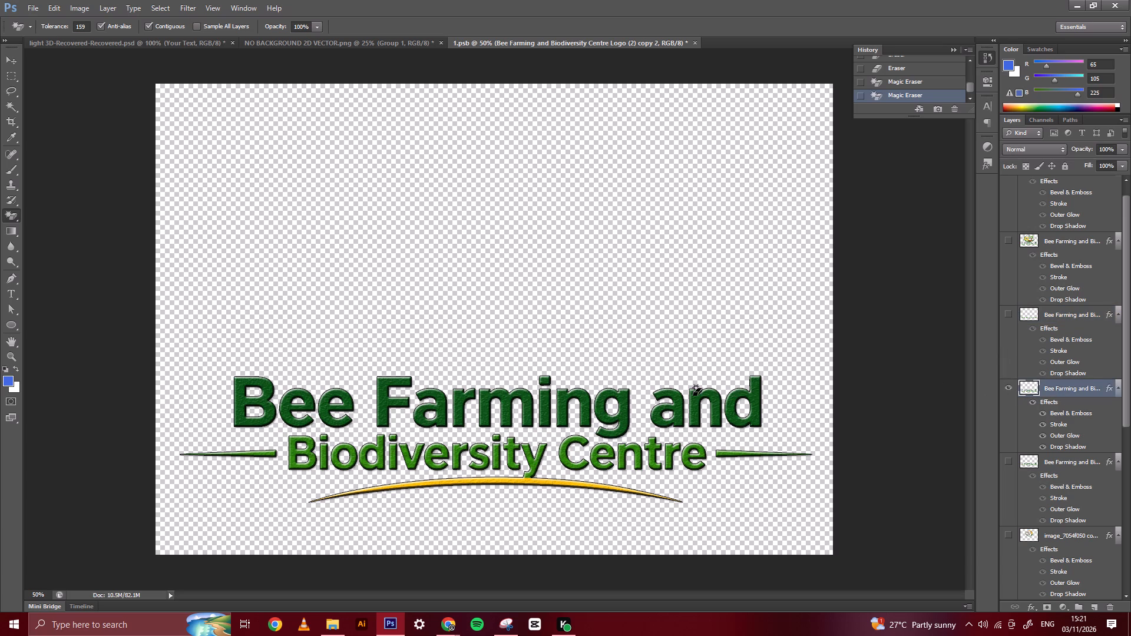
pyautogui.rightClick(9, 214)
pyautogui.click(55, 218)
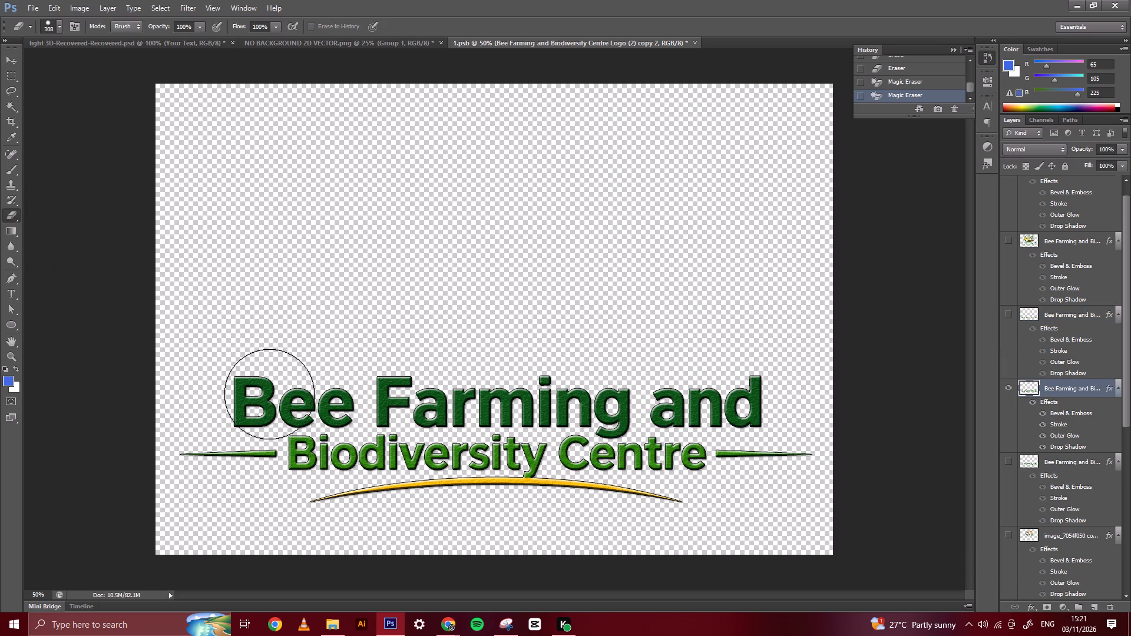
pyautogui.moveTo(253, 400); pyautogui.dragTo(805, 402)
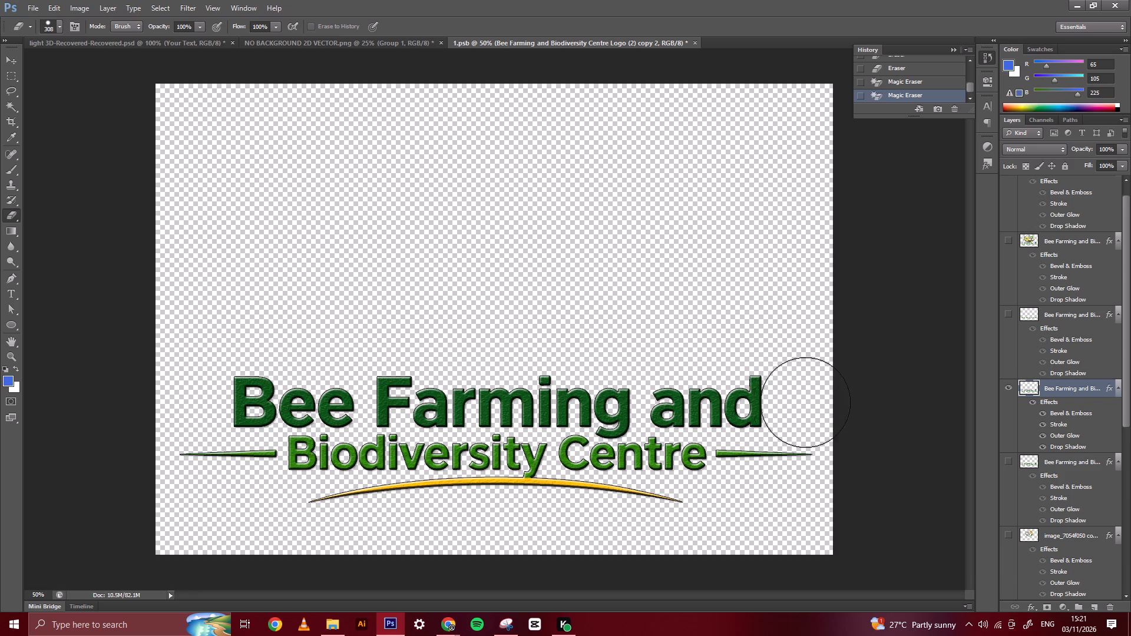
pyautogui.moveTo(805, 402); pyautogui.dragTo(810, 402)
pyautogui.moveTo(801, 432); pyautogui.dragTo(796, 434)
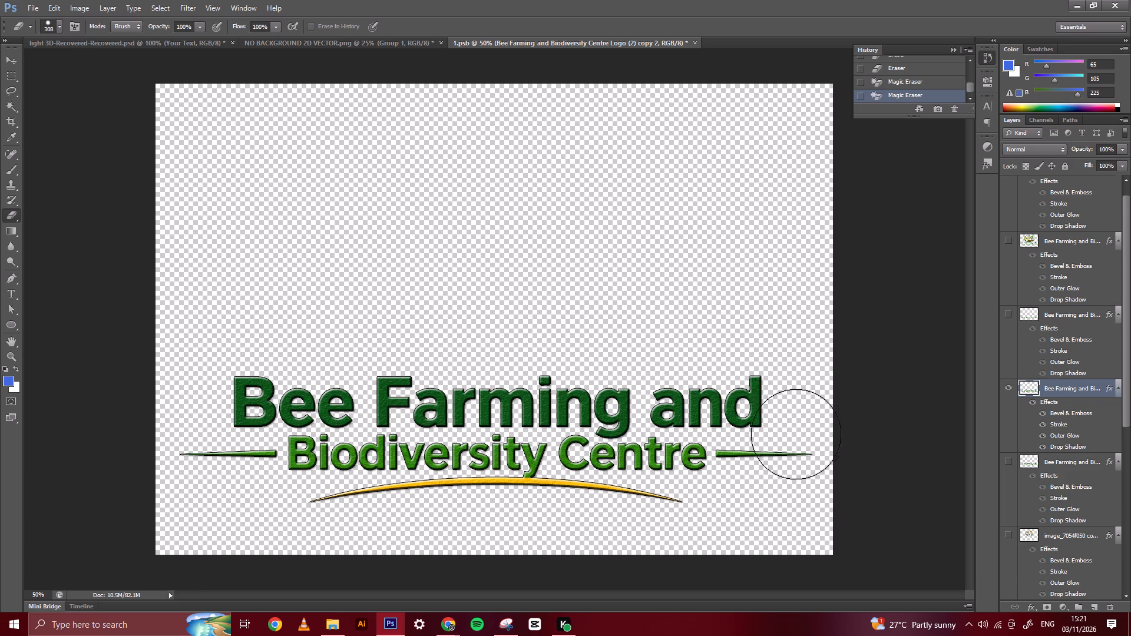
pyautogui.moveTo(796, 434); pyautogui.dragTo(649, 430)
pyautogui.moveTo(640, 429); pyautogui.dragTo(608, 428)
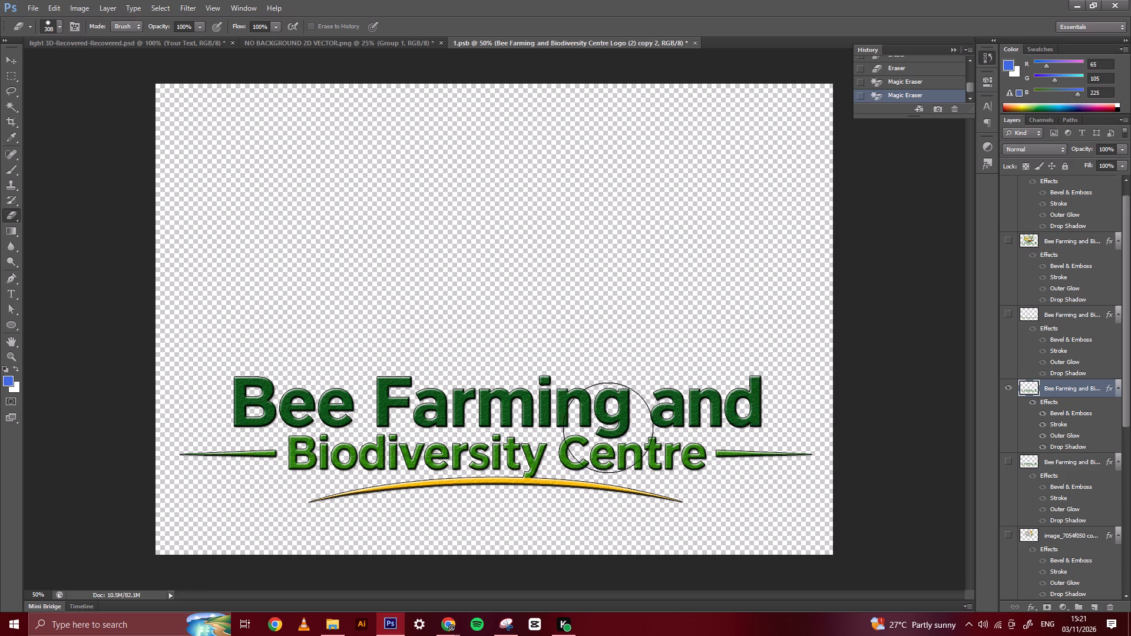
pyautogui.moveTo(608, 428); pyautogui.dragTo(567, 428)
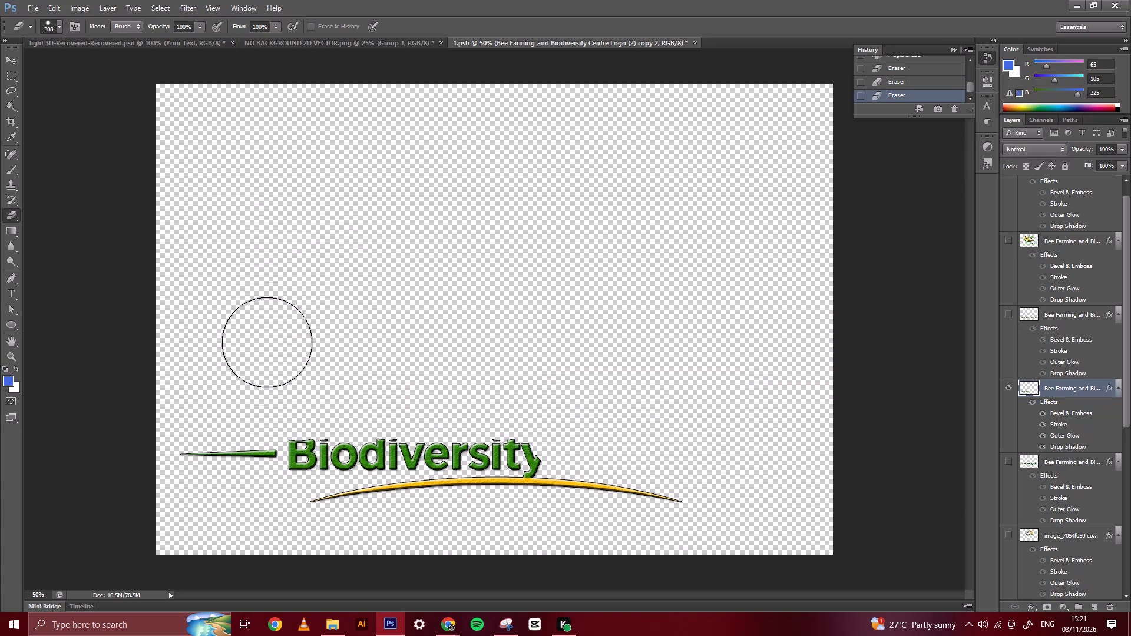
pyautogui.moveTo(206, 445); pyautogui.dragTo(429, 430)
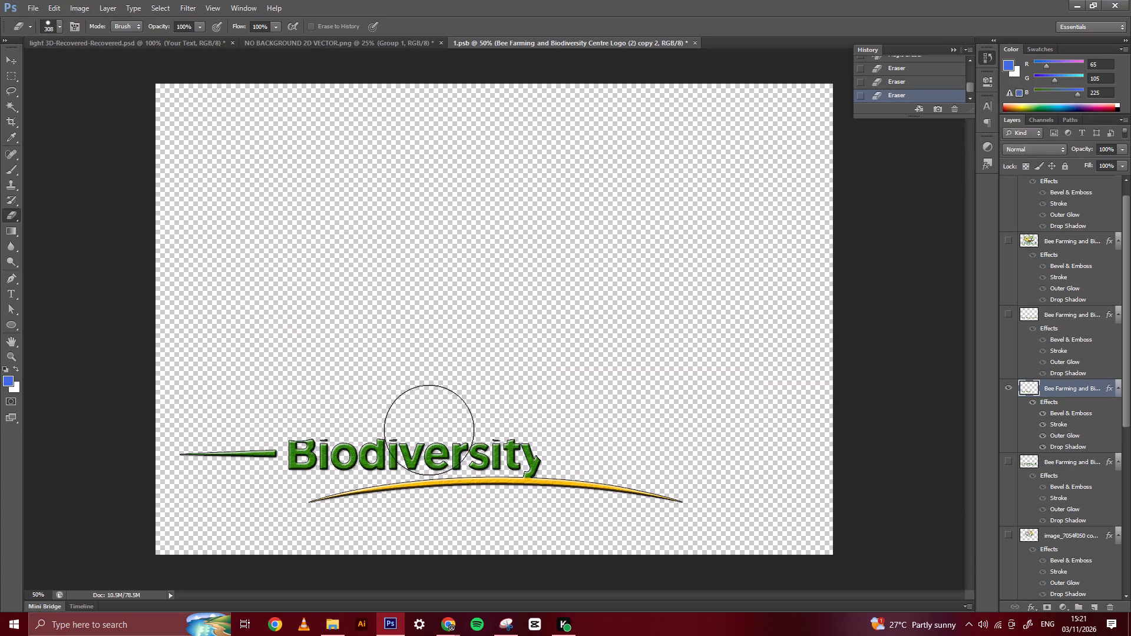
pyautogui.moveTo(429, 430); pyautogui.dragTo(436, 428)
pyautogui.moveTo(449, 428); pyautogui.dragTo(467, 429)
pyautogui.click(477, 429)
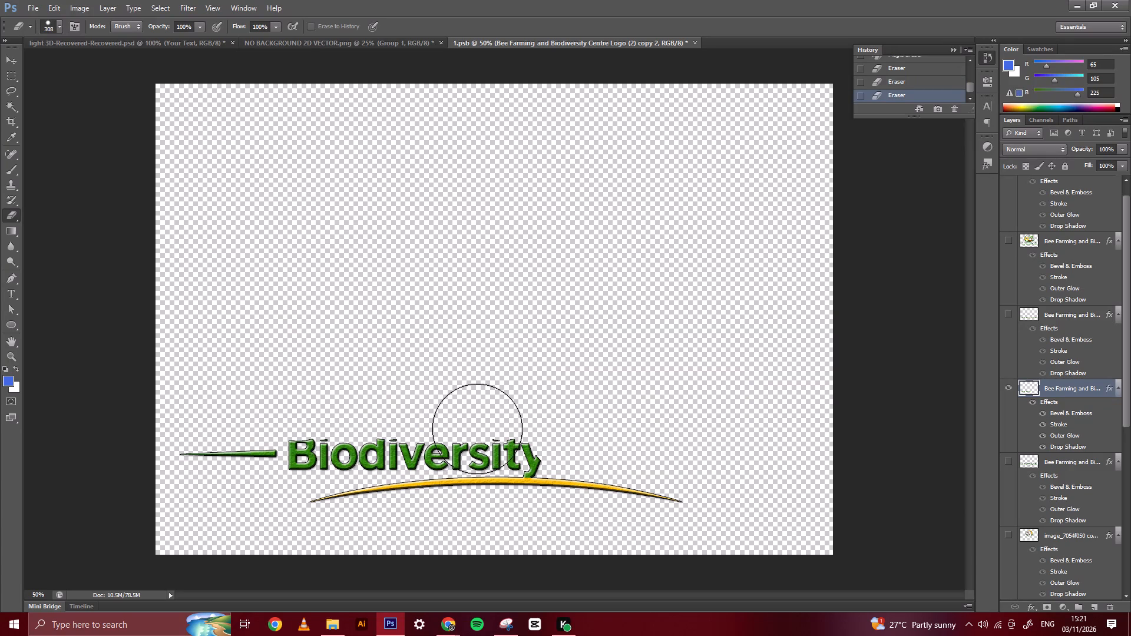
pyautogui.click(495, 428)
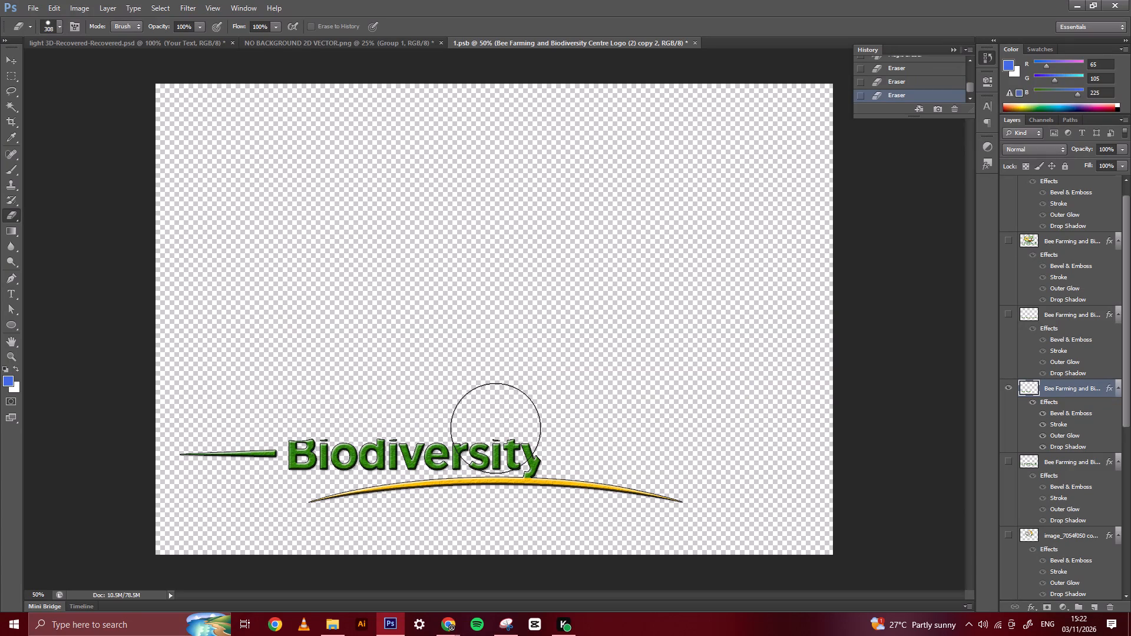
pyautogui.click(521, 428)
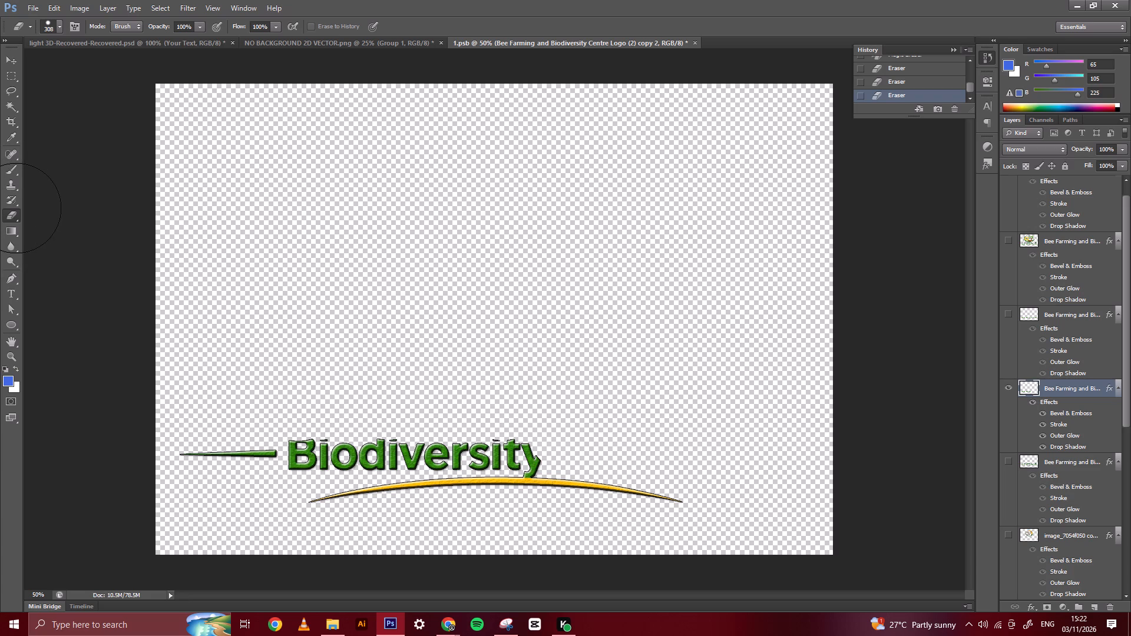
# Remove the leftover green fragment of the letter y above the yellow curve with the Magic Eraser.
pyautogui.rightClick(9, 214)
pyautogui.click(40, 239)
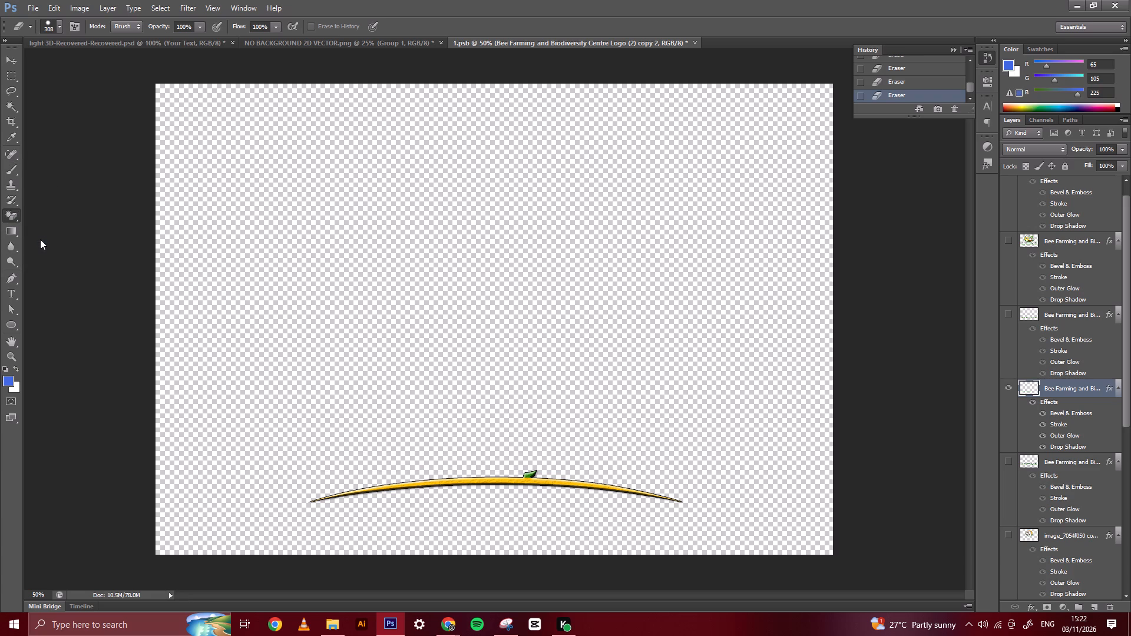
pyautogui.click(530, 473)
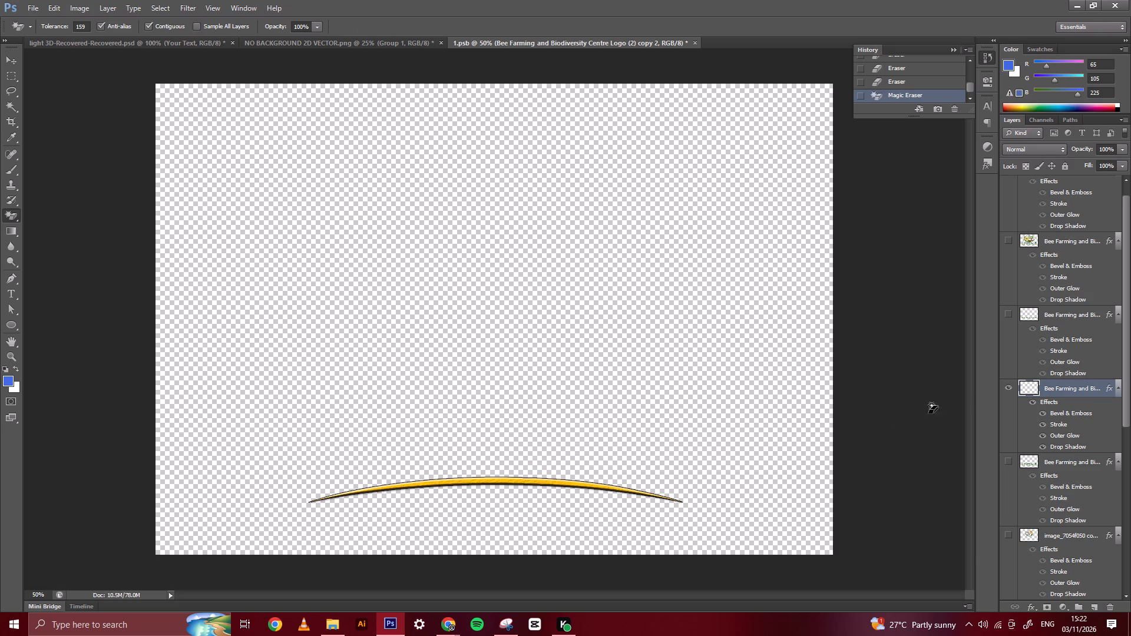
# Show only the original text layer and erase "Biodiversity Centre", its side lines and the yellow curve, keeping "Bee Farming and".
pyautogui.click(1009, 409)
pyautogui.click(1007, 458)
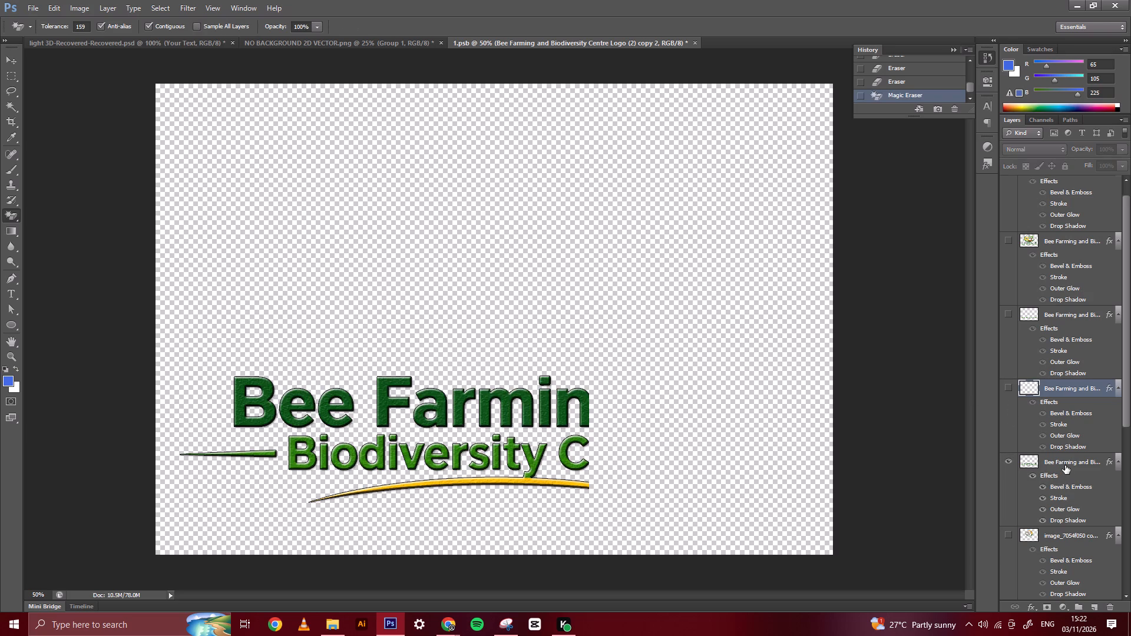
pyautogui.click(1065, 465)
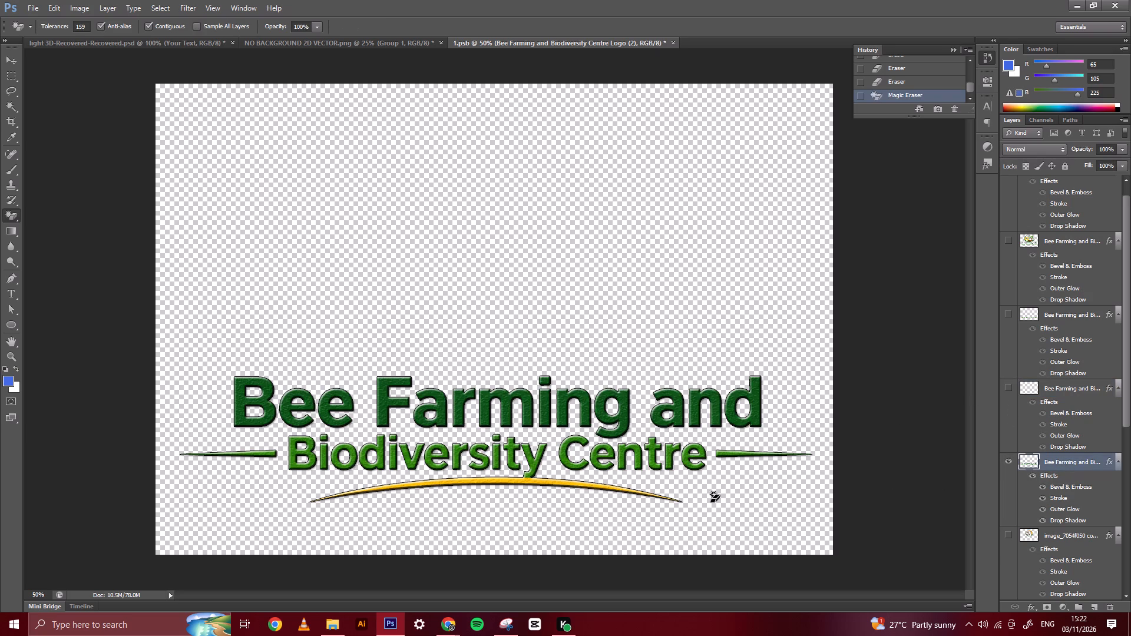
pyautogui.rightClick(15, 213)
pyautogui.click(51, 211)
pyautogui.moveTo(190, 486); pyautogui.dragTo(300, 485)
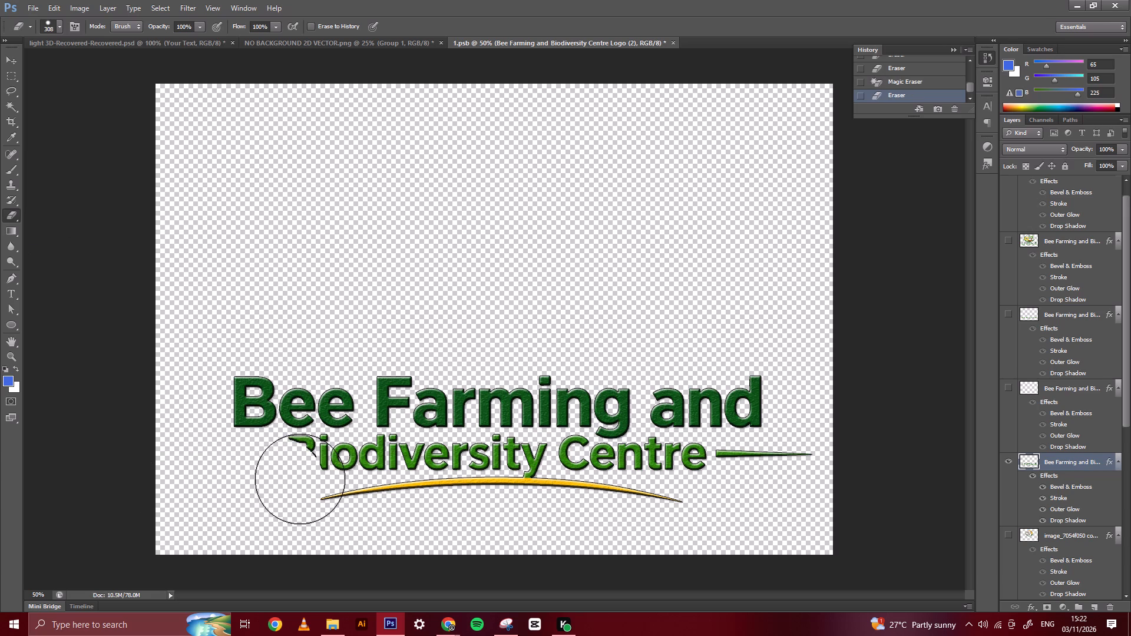
pyautogui.moveTo(303, 476); pyautogui.dragTo(372, 475)
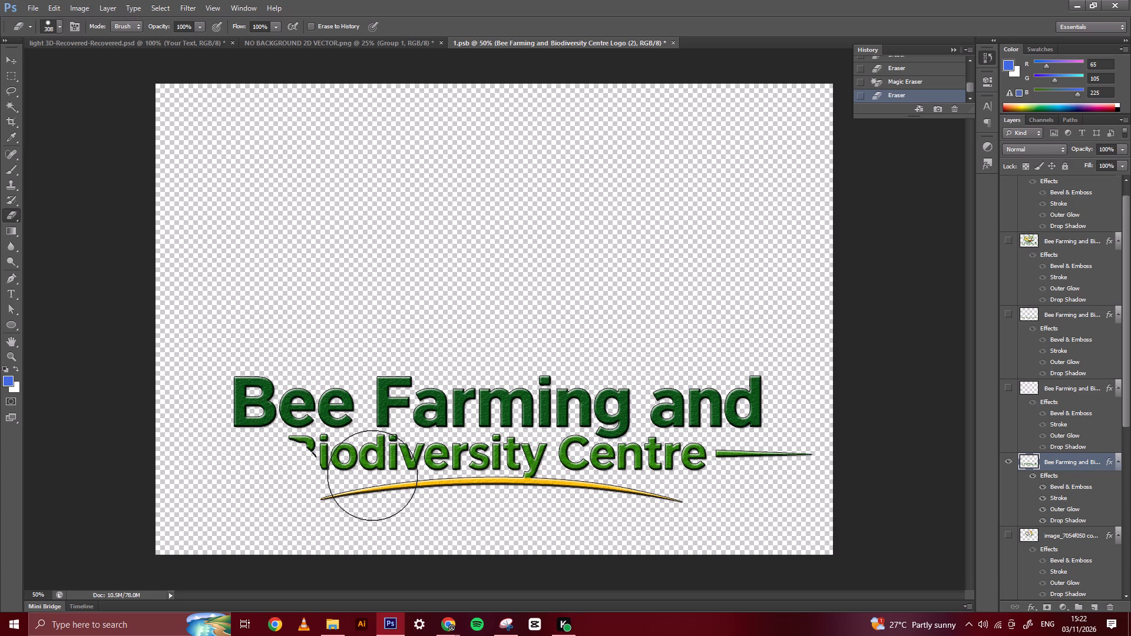
pyautogui.moveTo(372, 475); pyautogui.dragTo(375, 475)
pyautogui.moveTo(383, 475); pyautogui.dragTo(497, 478)
pyautogui.moveTo(497, 477); pyautogui.dragTo(574, 483)
pyautogui.click(576, 477)
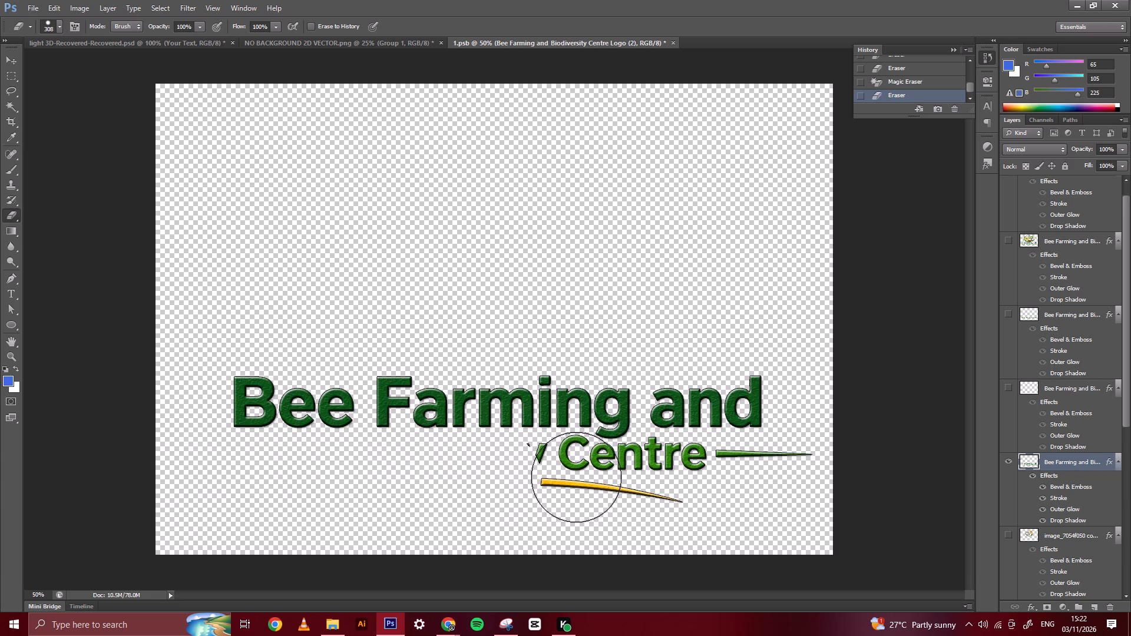
pyautogui.click(613, 485)
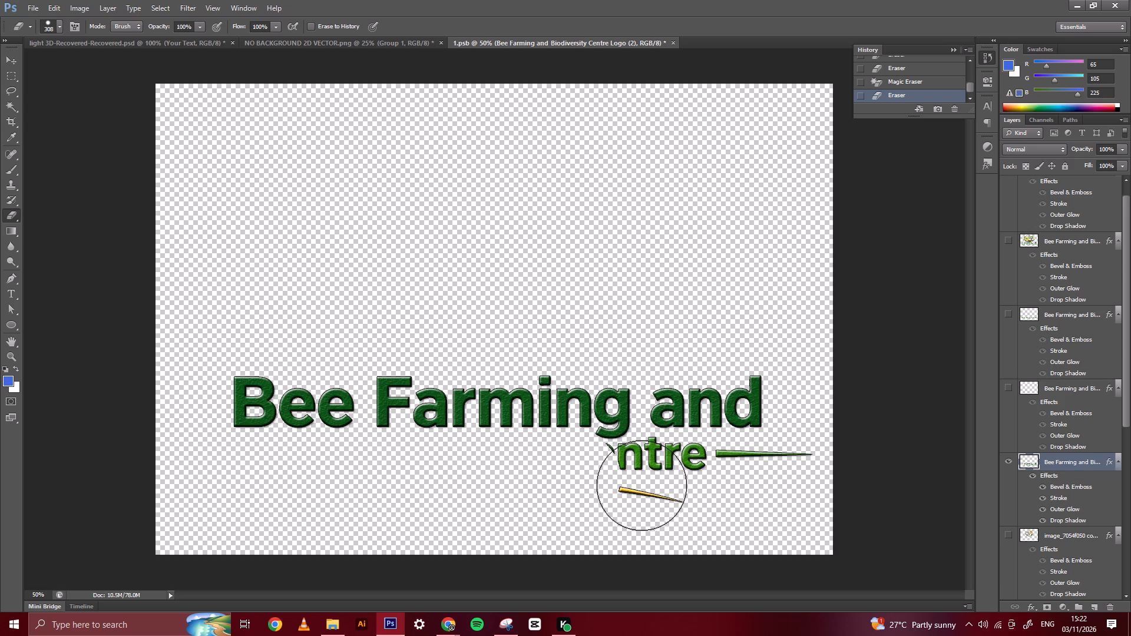
pyautogui.click(644, 476)
pyautogui.moveTo(683, 479); pyautogui.dragTo(703, 483)
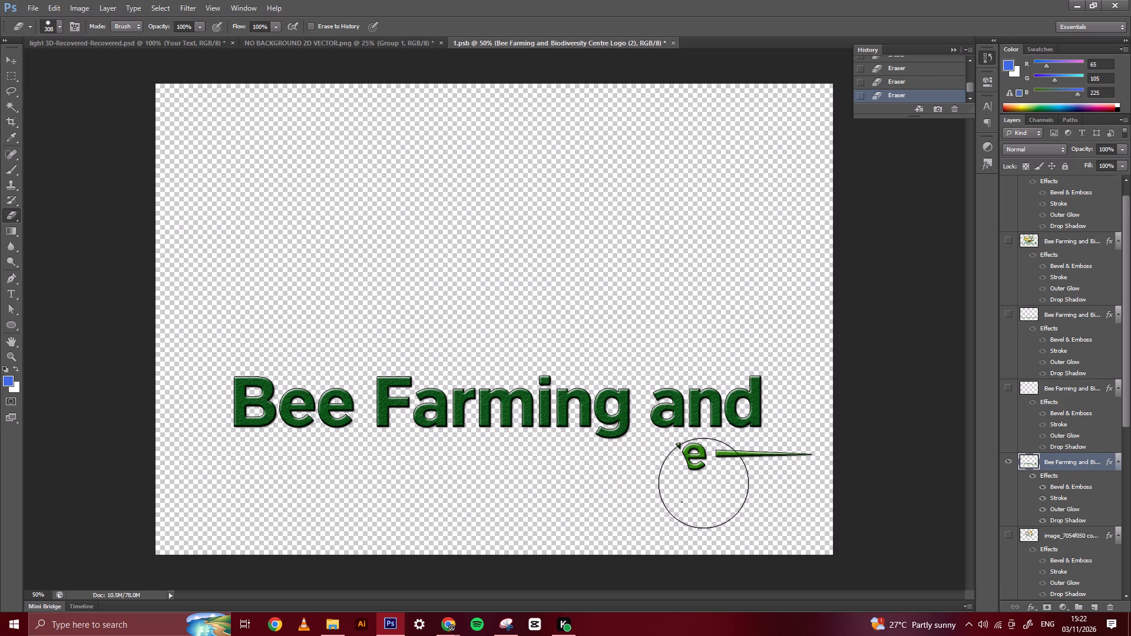
pyautogui.moveTo(703, 483); pyautogui.dragTo(855, 476)
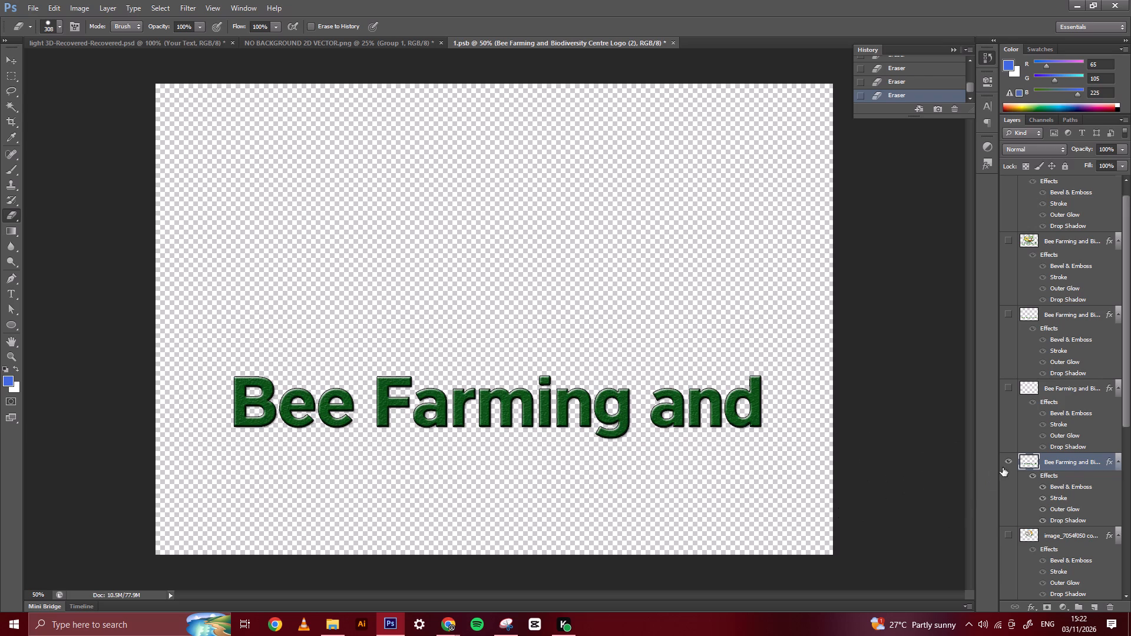
# Make the yellow curve layer, the "Biodiversity Centre" layer and the full logo layer above them visible.
pyautogui.click(1010, 406)
pyautogui.click(1007, 334)
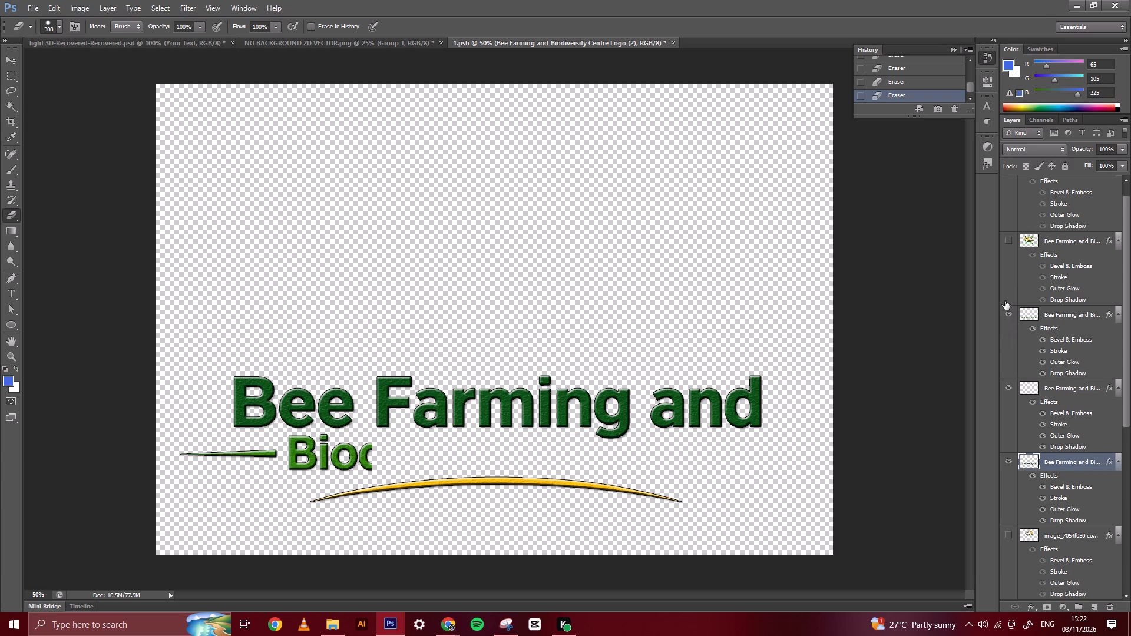
pyautogui.click(1008, 277)
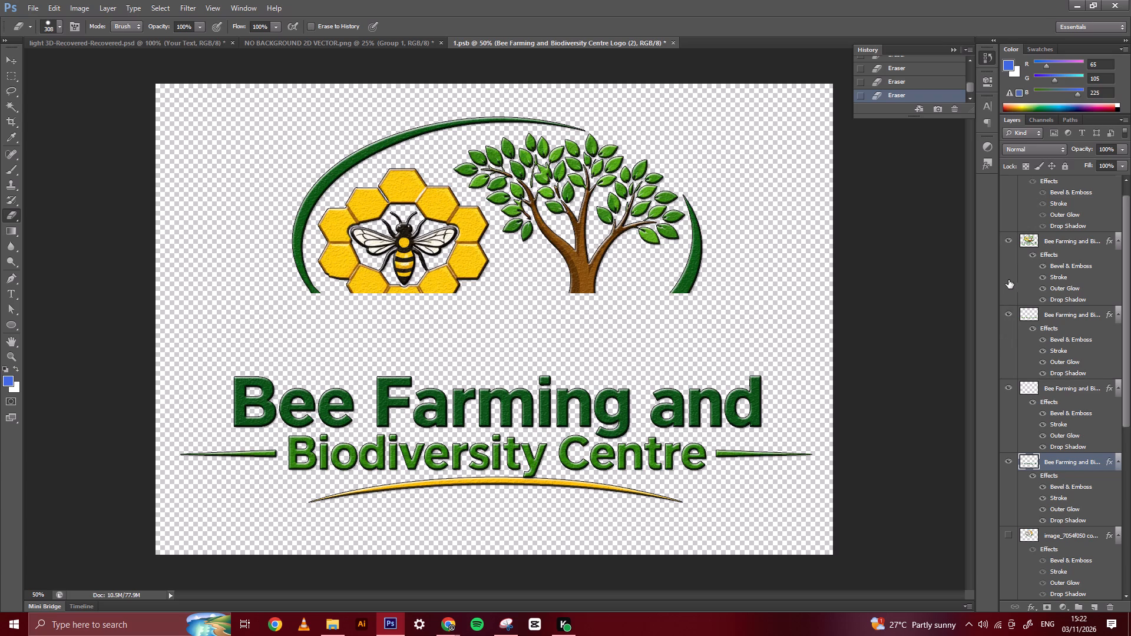
# Turn off the Bevel & Emboss effect on the full logo layer.
pyautogui.click(1043, 266)
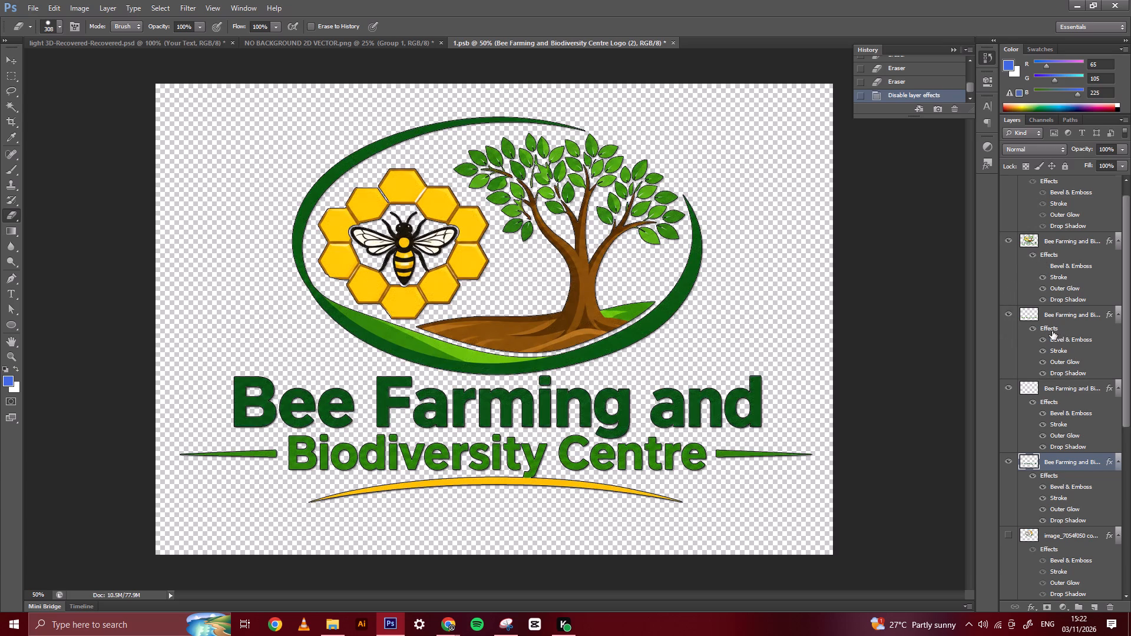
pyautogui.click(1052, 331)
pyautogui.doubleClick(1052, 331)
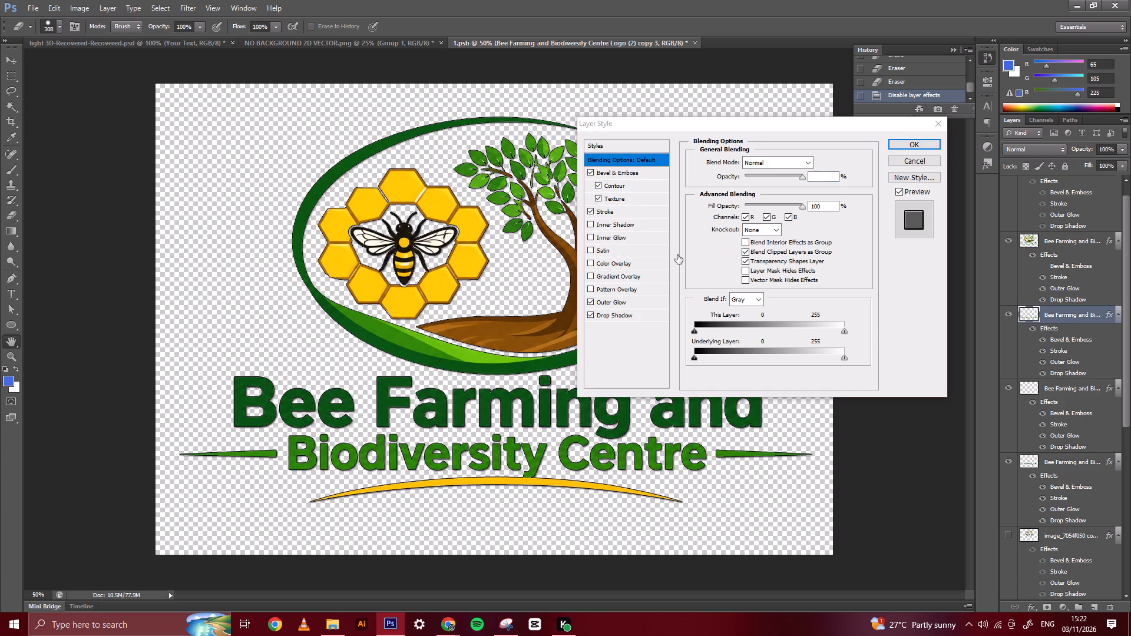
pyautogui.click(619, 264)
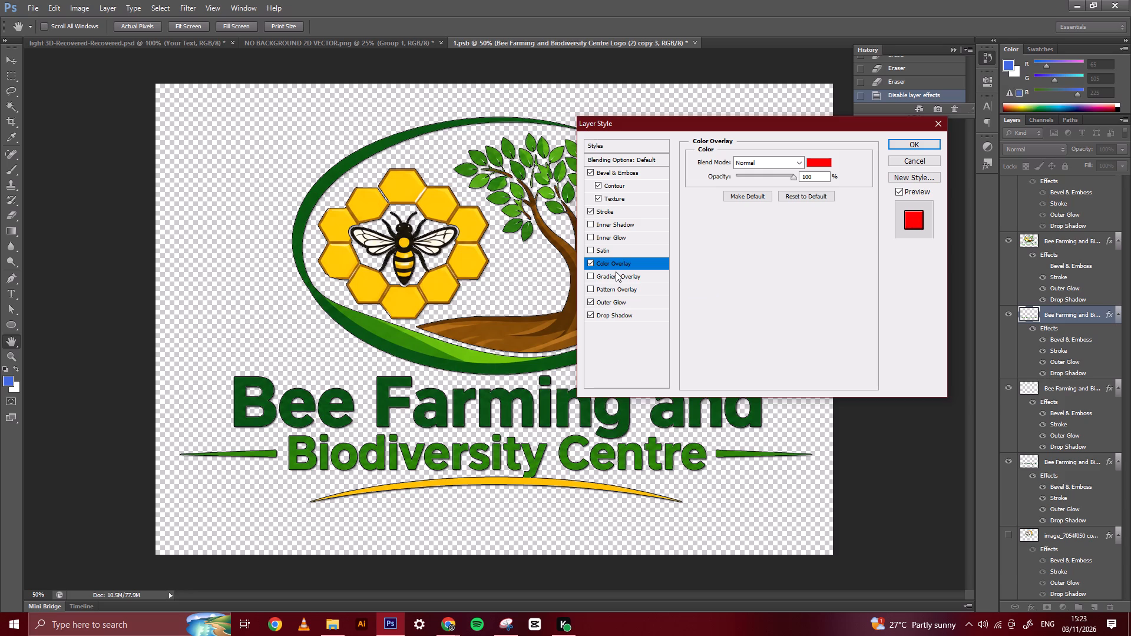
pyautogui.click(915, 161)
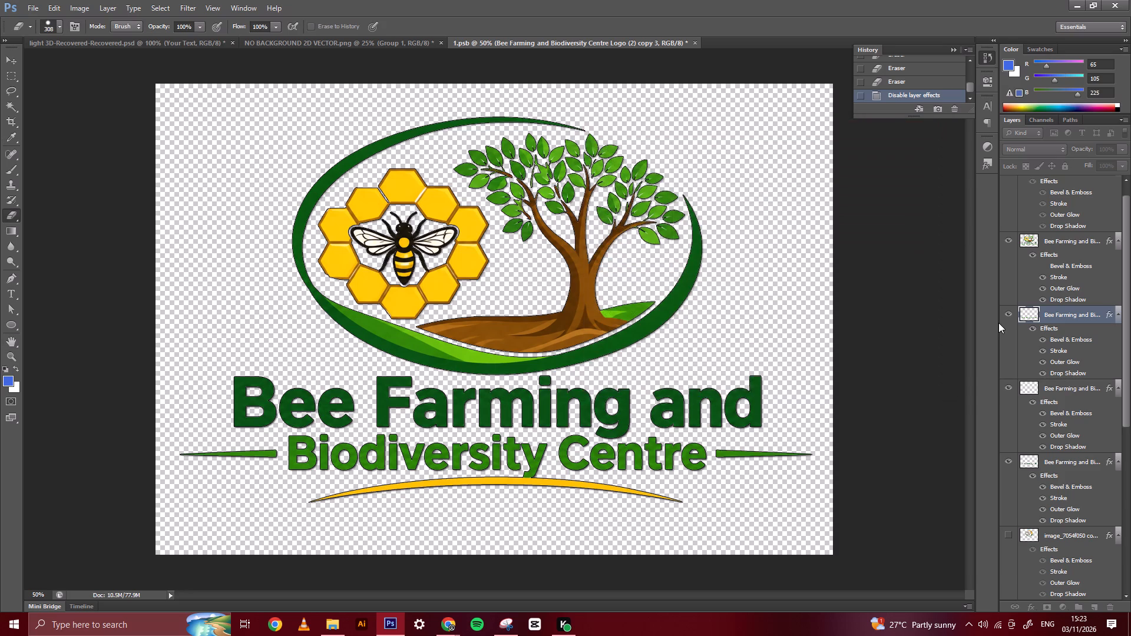
# Hide the separated "Biodiversity Centre" text layer.
pyautogui.click(1004, 327)
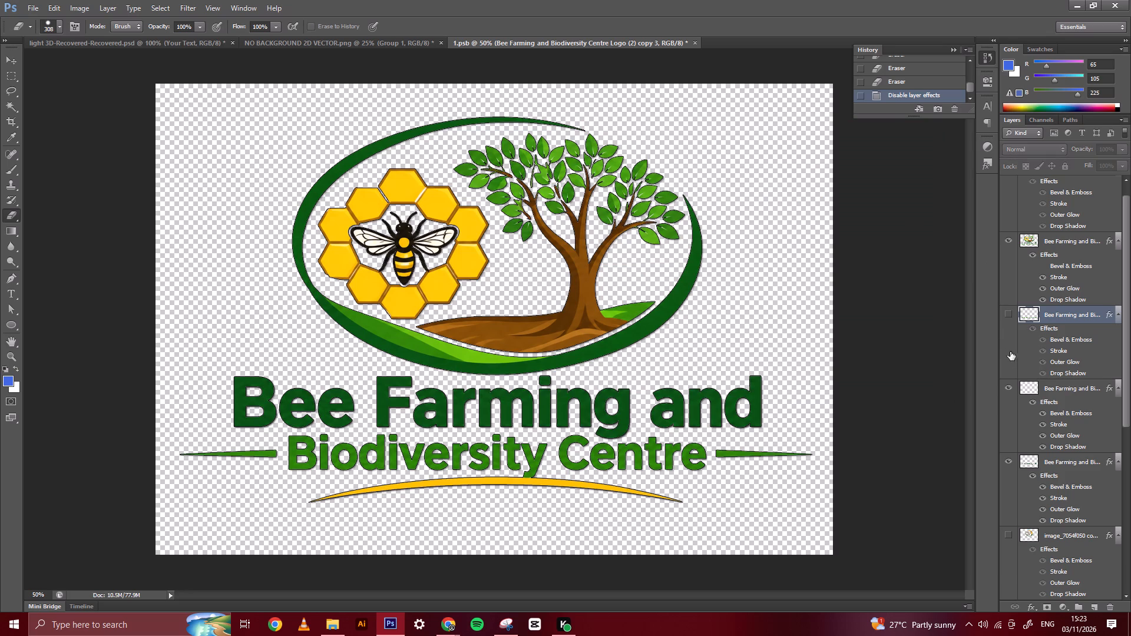
pyautogui.scroll(-2, 1072, 412)
pyautogui.scroll(1, 1072, 412)
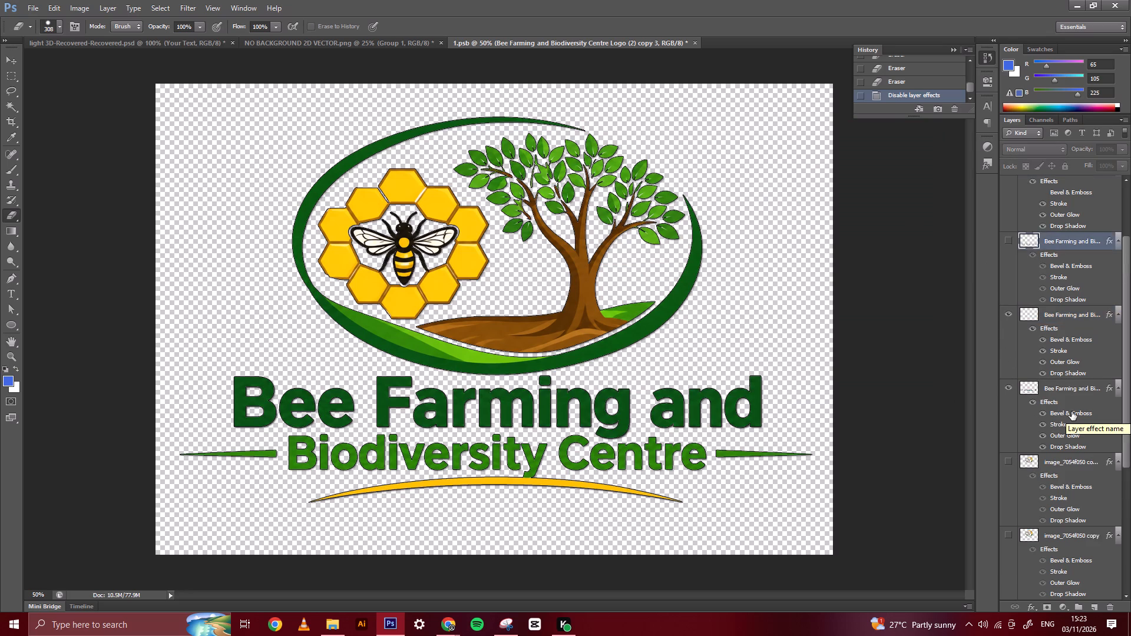
pyautogui.scroll(2, 1072, 412)
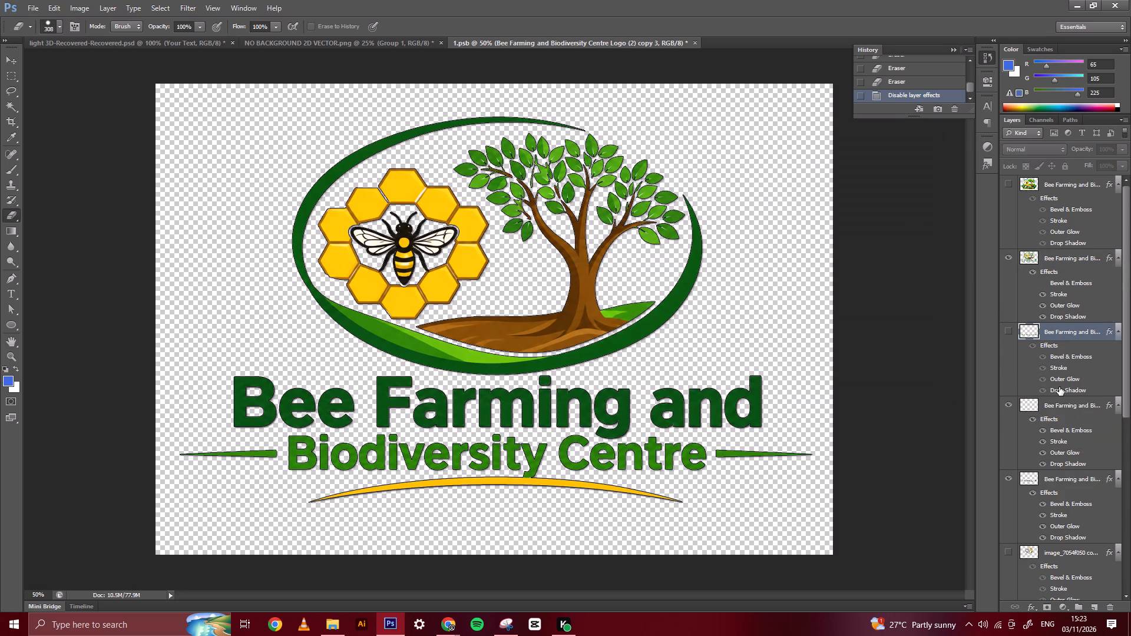
# Hide the separated "Bee Farming and", "Biodiversity Centre" and yellow curve layers, leaving only the full logo layer visible.
pyautogui.click(1007, 337)
pyautogui.click(1017, 417)
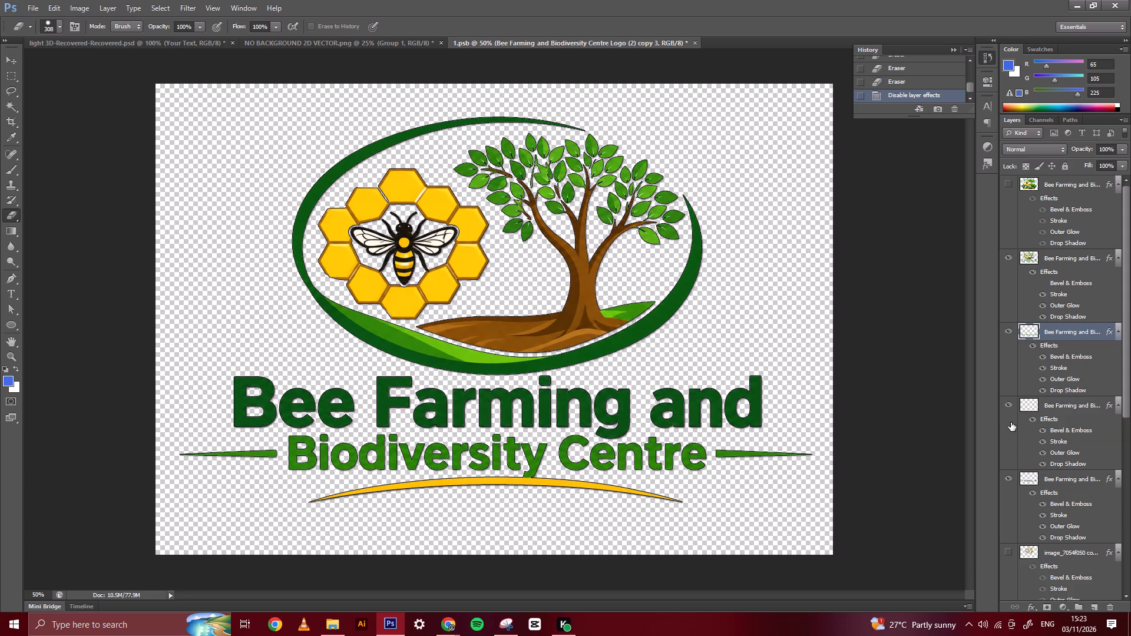
pyautogui.click(1011, 422)
pyautogui.click(1011, 422)
pyautogui.scroll(-2, 1007, 502)
pyautogui.click(1010, 369)
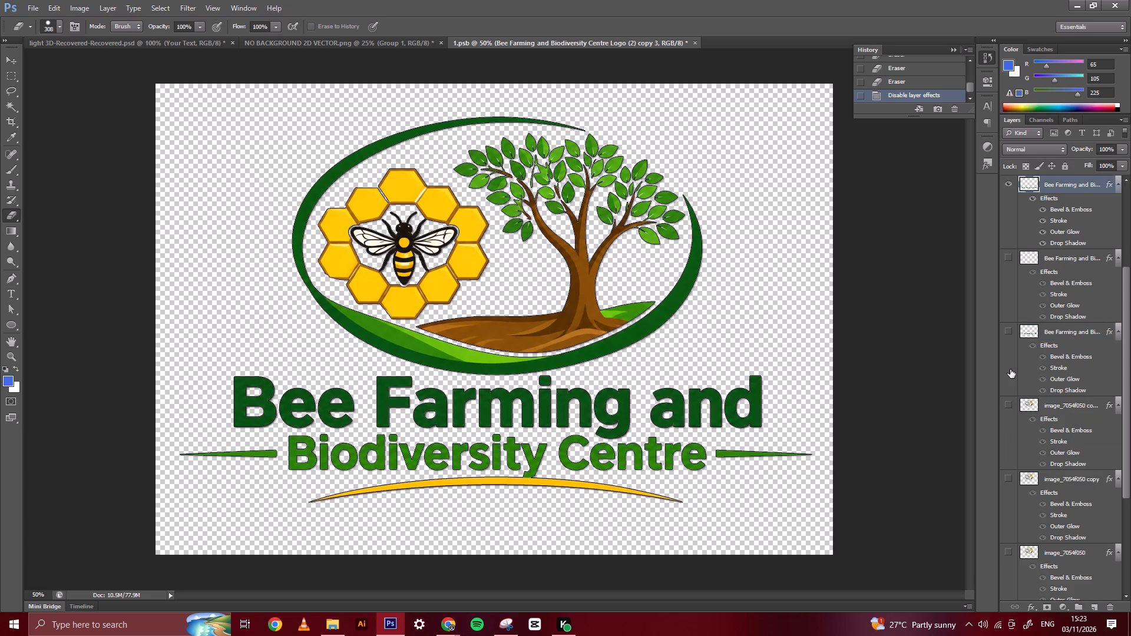
pyautogui.scroll(2, 1011, 356)
pyautogui.click(1010, 340)
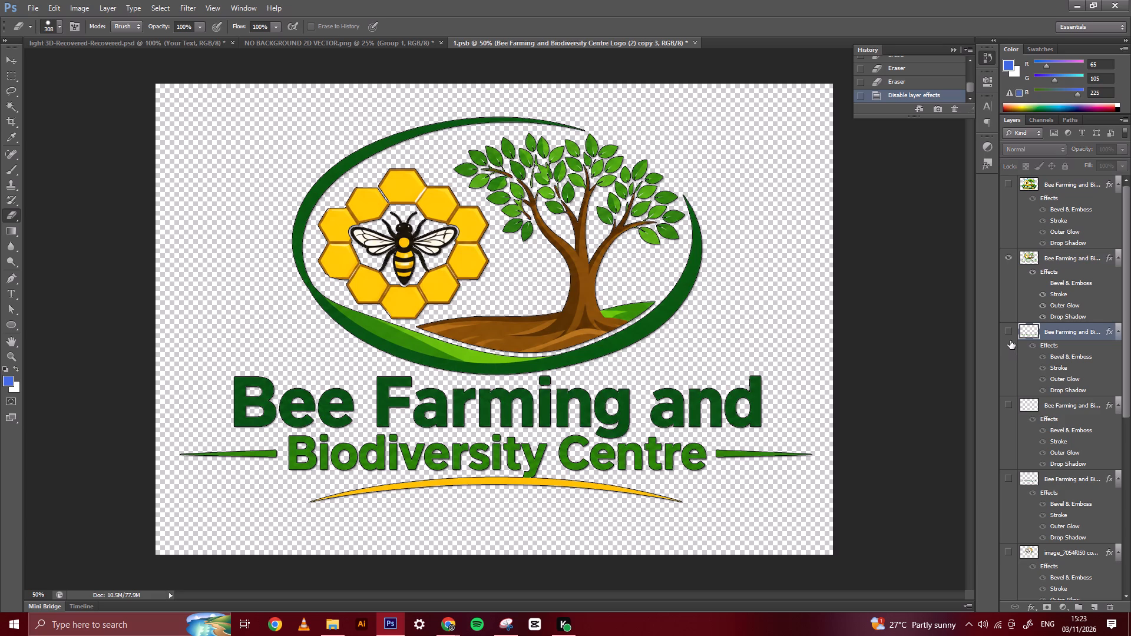
pyautogui.click(1010, 289)
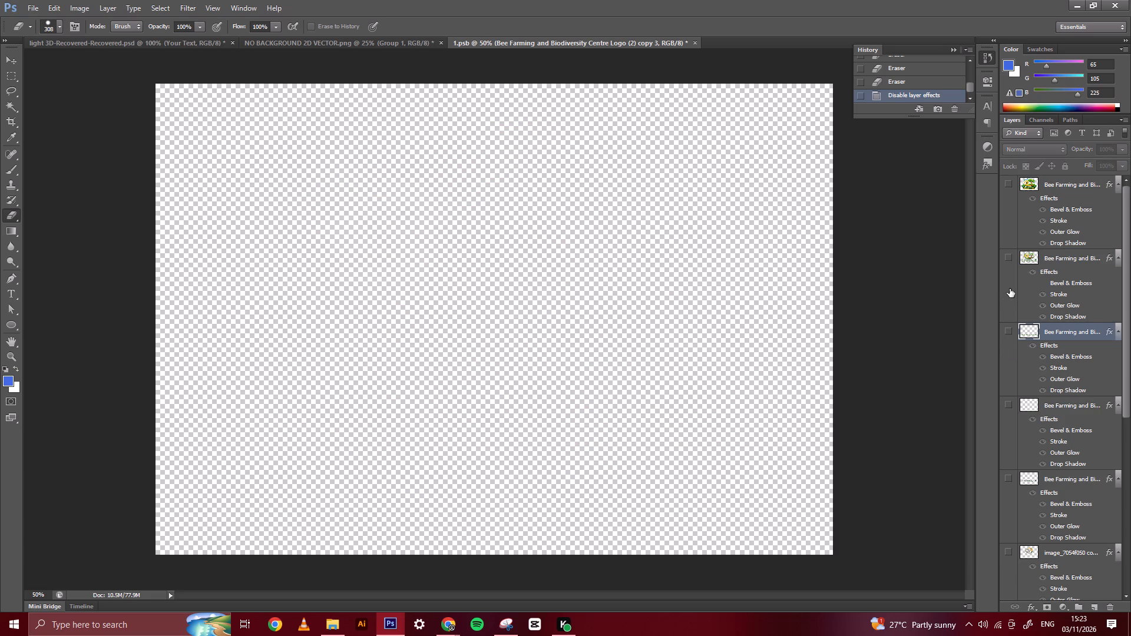
pyautogui.click(1010, 289)
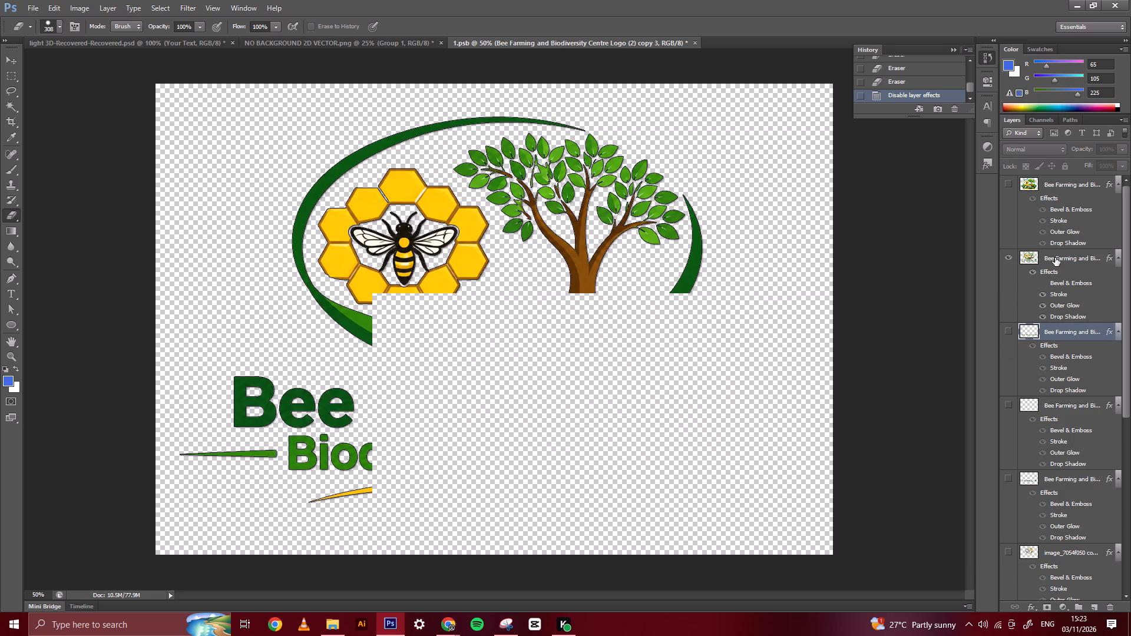
# Erase "Bee", the beginning of "Biodiversity" and the line before it from the full logo layer.
pyautogui.click(1055, 257)
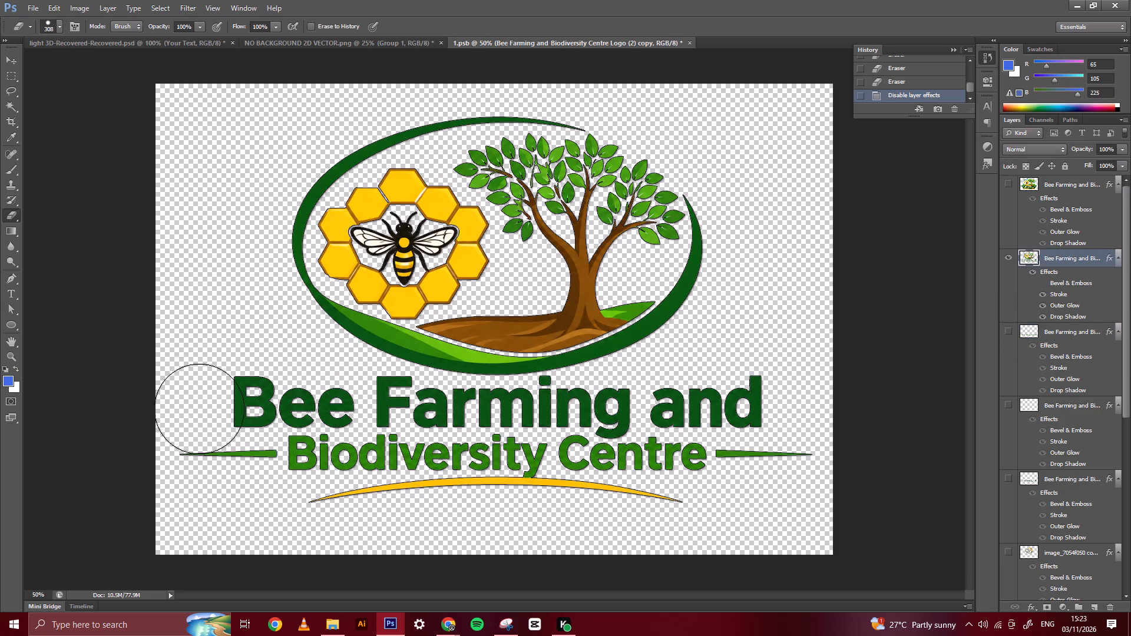
pyautogui.moveTo(252, 408); pyautogui.dragTo(214, 445)
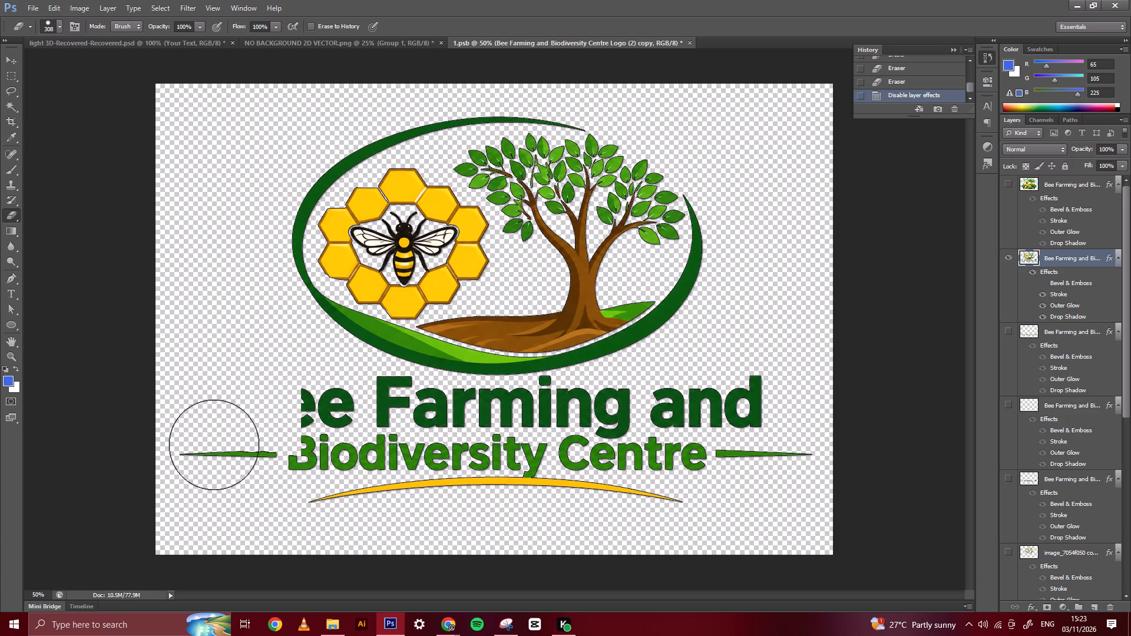
pyautogui.moveTo(214, 445); pyautogui.dragTo(257, 470)
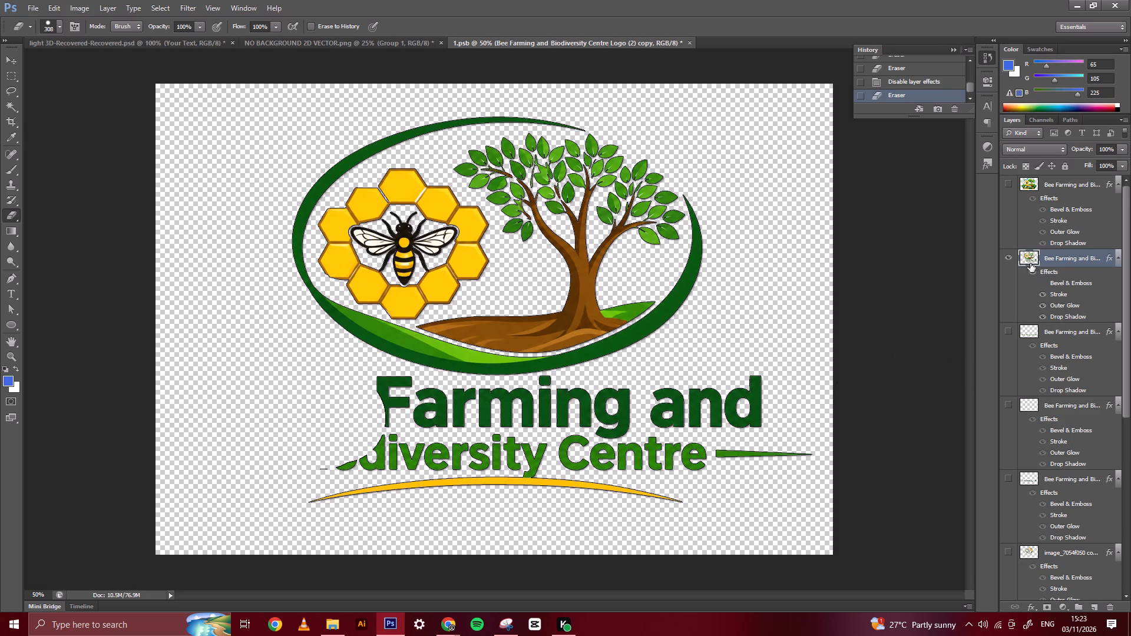
# Hide the partly erased logo layer and show only the image_7054f050 emblem layer, checking the neighbouring layers' visibility.
pyautogui.click(1007, 263)
pyautogui.scroll(-14, 1027, 430)
pyautogui.click(1008, 466)
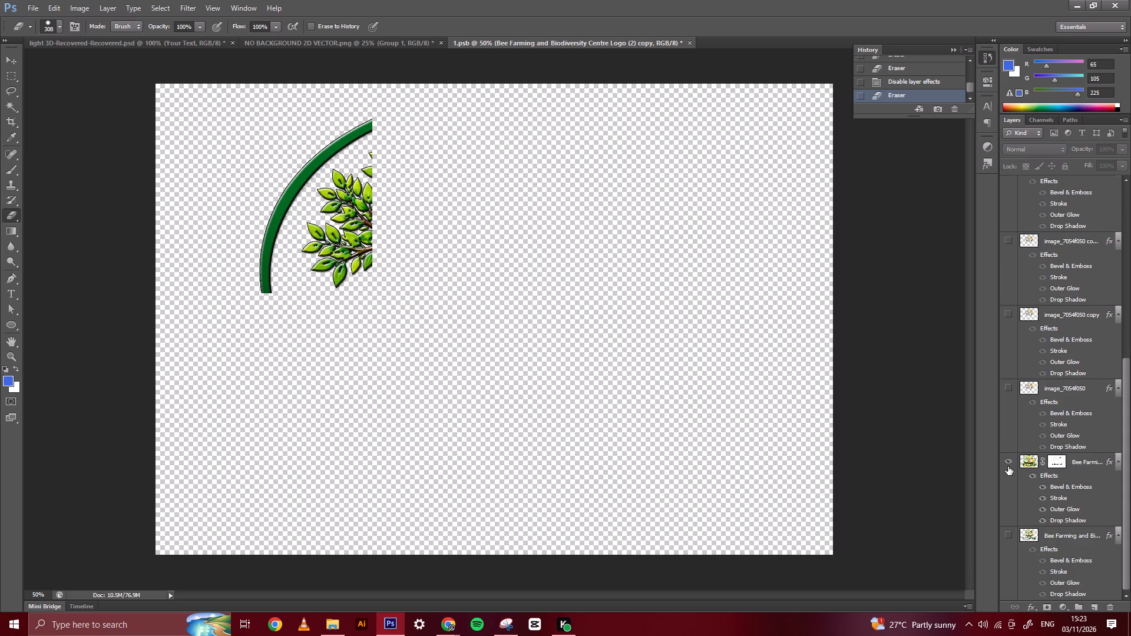
pyautogui.click(1008, 466)
pyautogui.click(1006, 412)
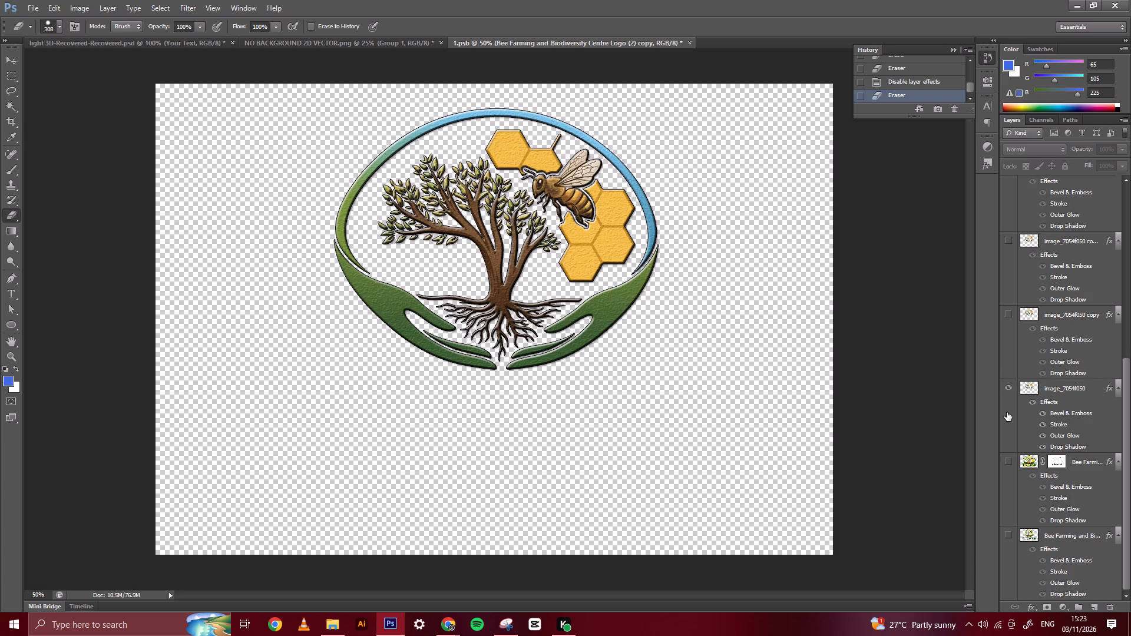
pyautogui.click(1007, 341)
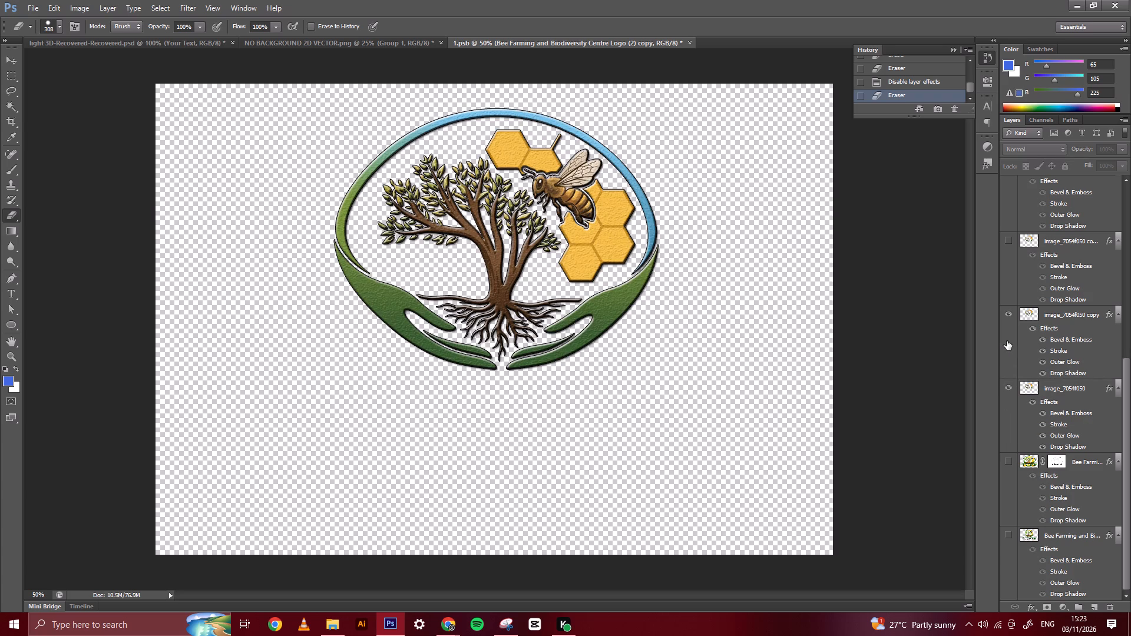
pyautogui.click(1007, 341)
# Delete the hidden image_7054f050 copy layer.
pyautogui.click(1054, 314)
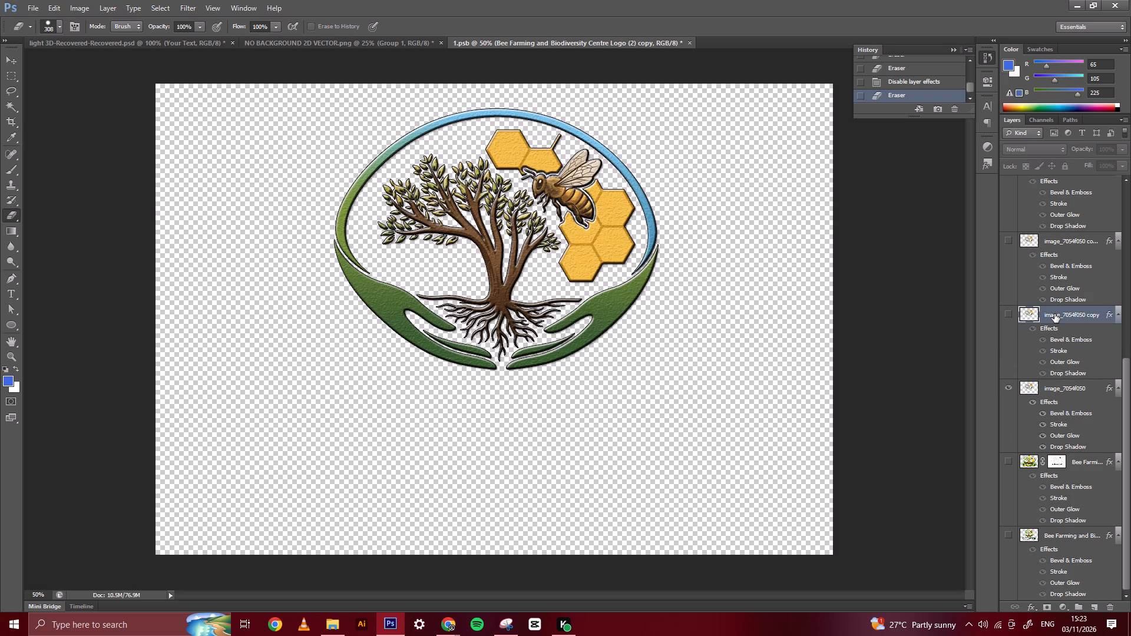
pyautogui.press('Delete')
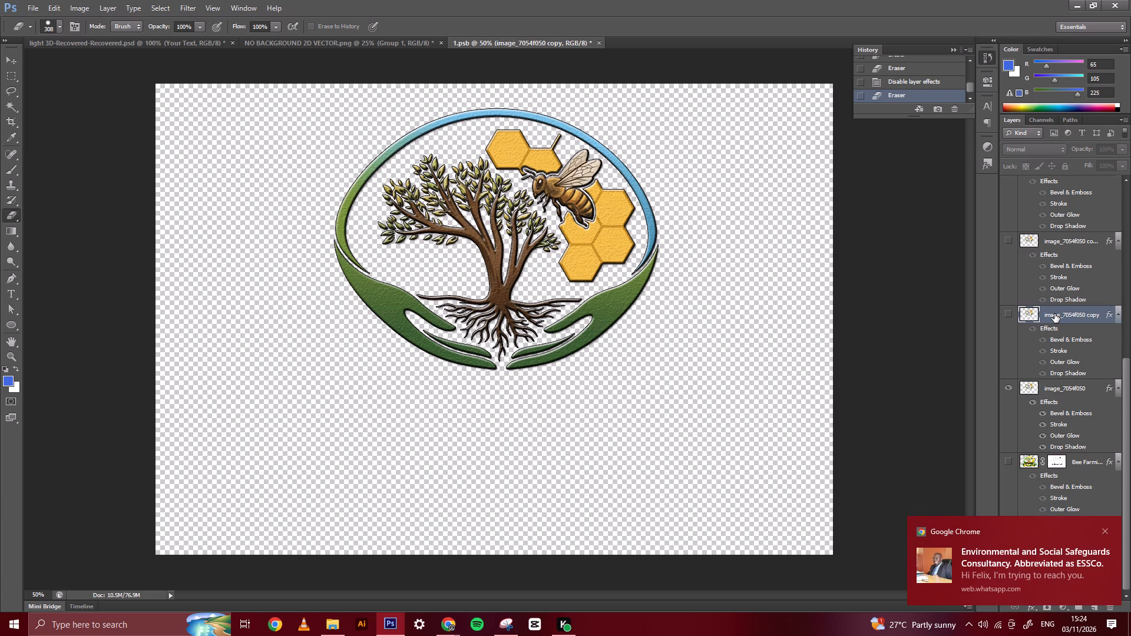
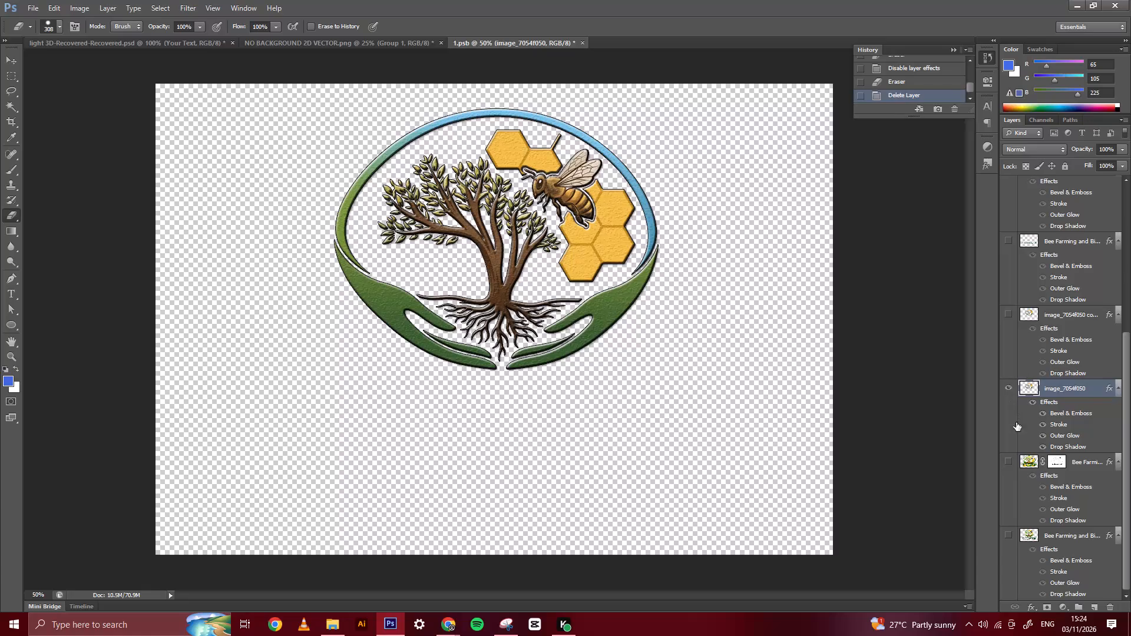
# Check the visibility of the duplicate image_7054f050 copy 2 layer above the emblem layer and delete that duplicate.
pyautogui.click(1011, 332)
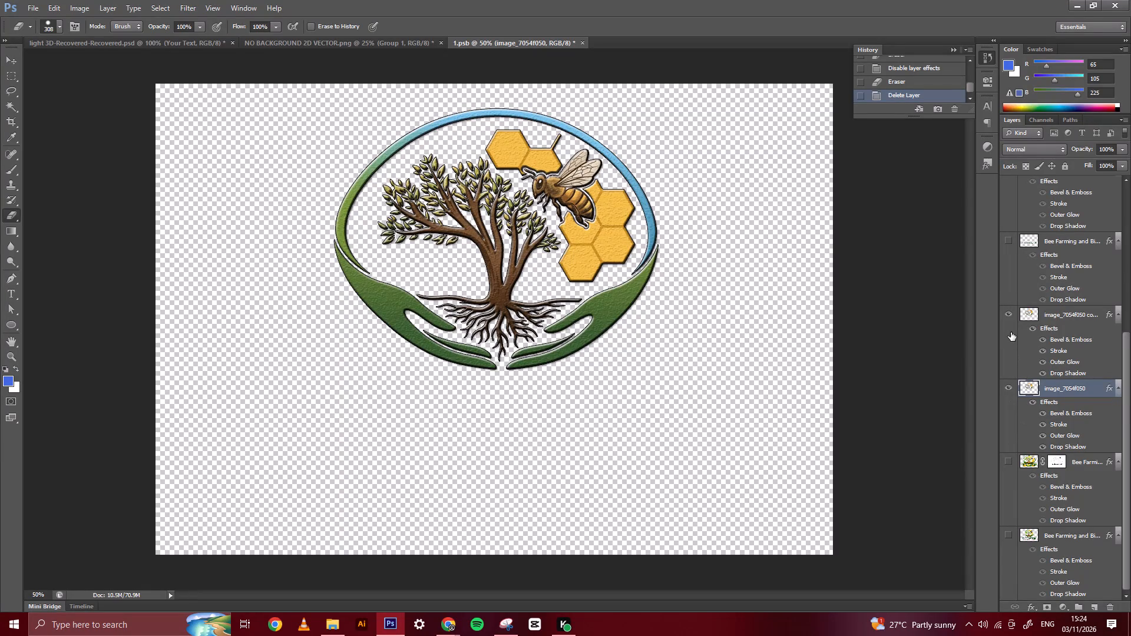
pyautogui.click(1011, 332)
pyautogui.click(1056, 320)
pyautogui.press('Delete')
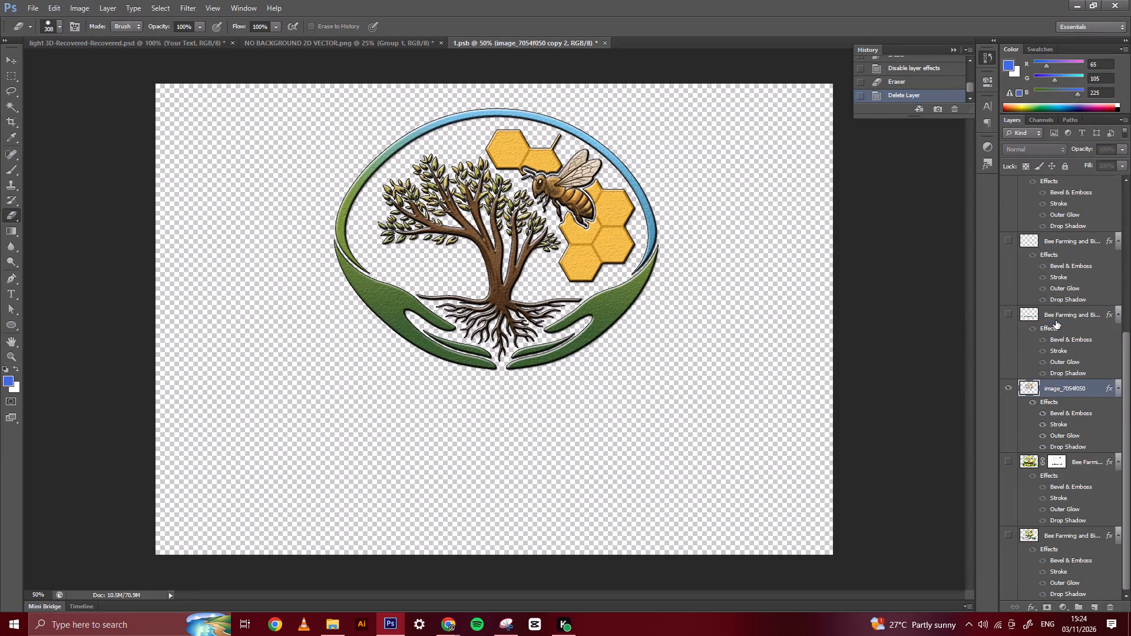
# Show the separated "Bee Farming and", yellow curve and "Biodiversity Centre" layers together with the emblem.
pyautogui.click(1013, 326)
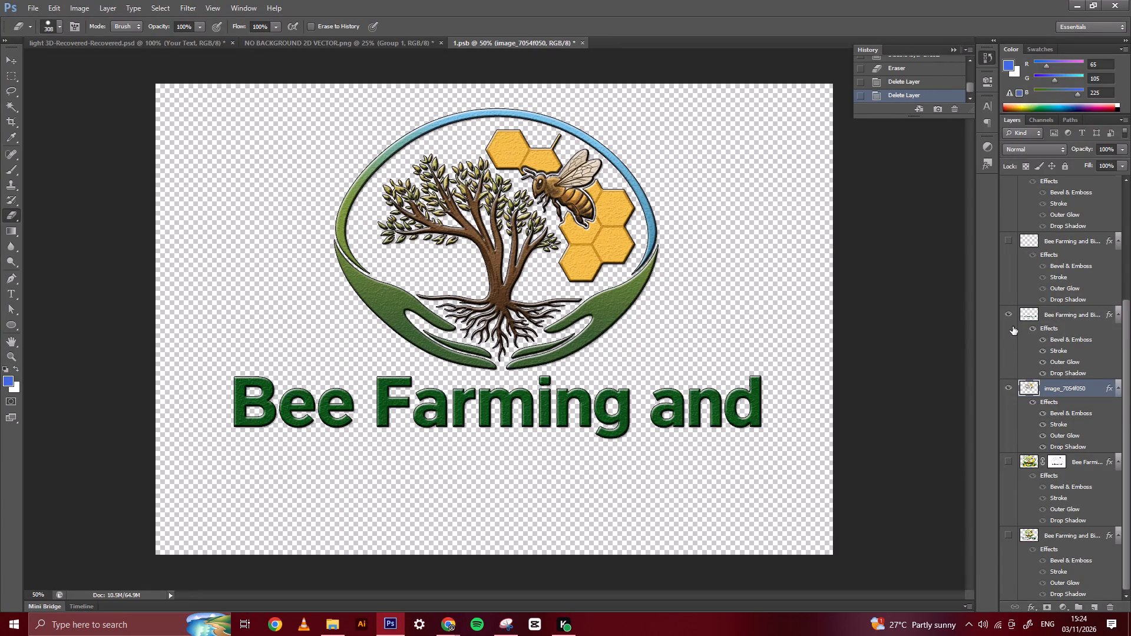
pyautogui.click(1007, 271)
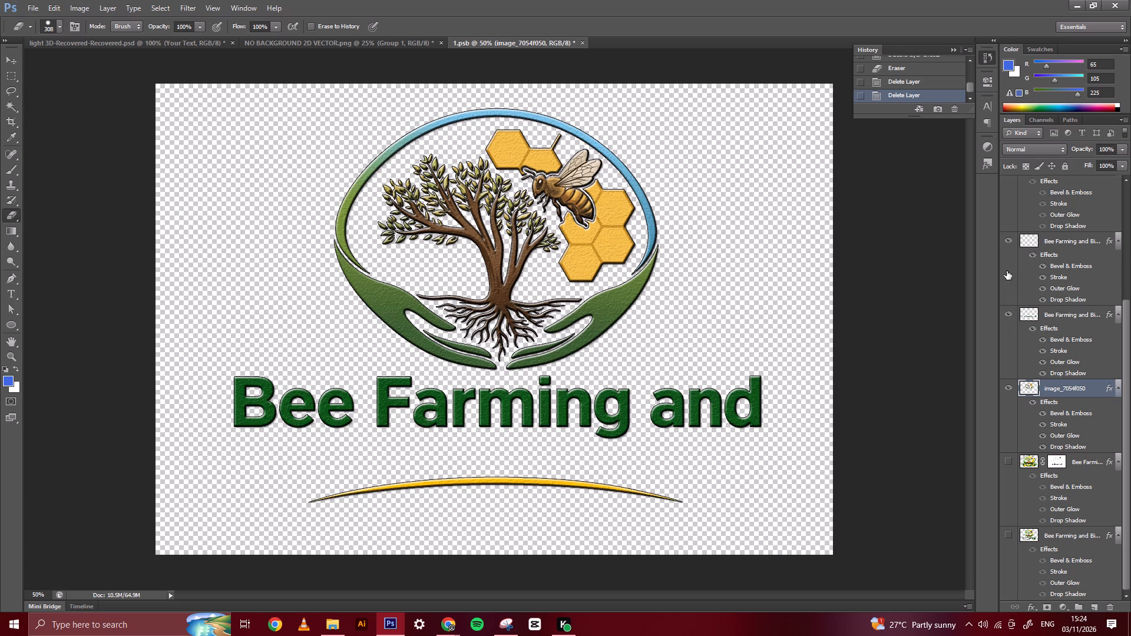
pyautogui.click(1006, 206)
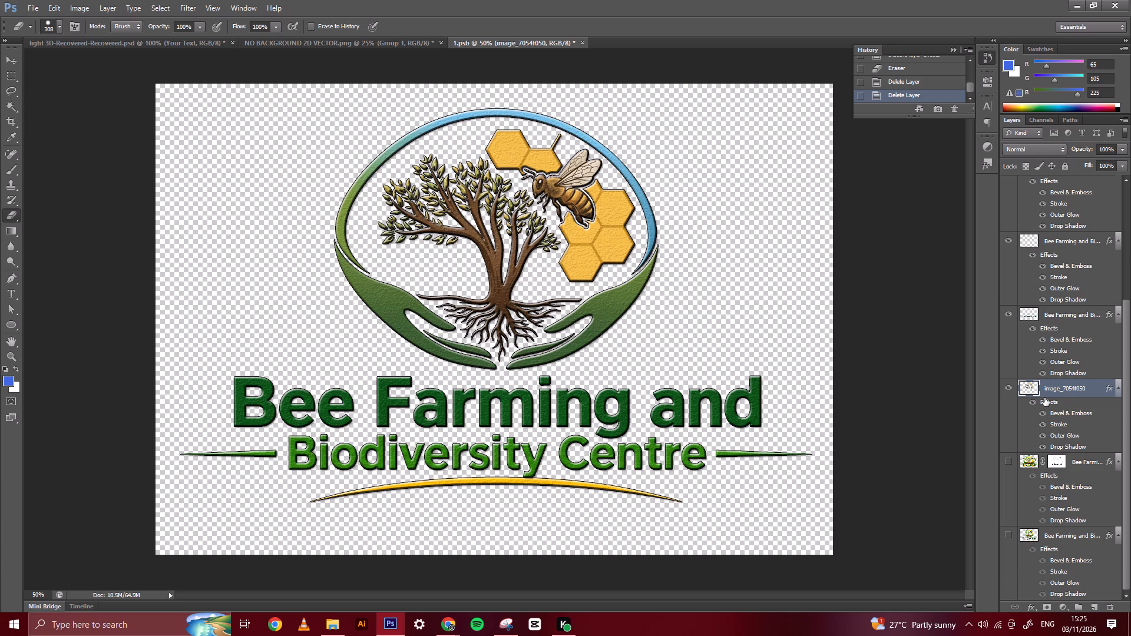
# Add a Color Overlay to the "Bee Farming and" layer in green 3d5e2b sampled from the emblem's hand, and check the layer's visibility.
pyautogui.scroll(1, 1058, 302)
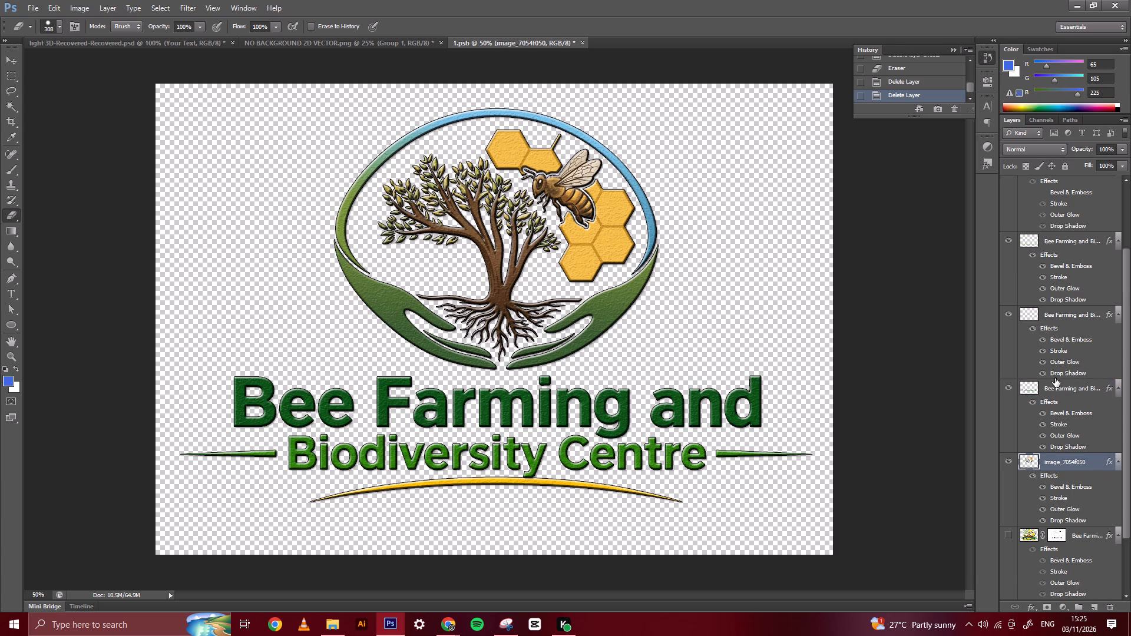
pyautogui.doubleClick(1050, 401)
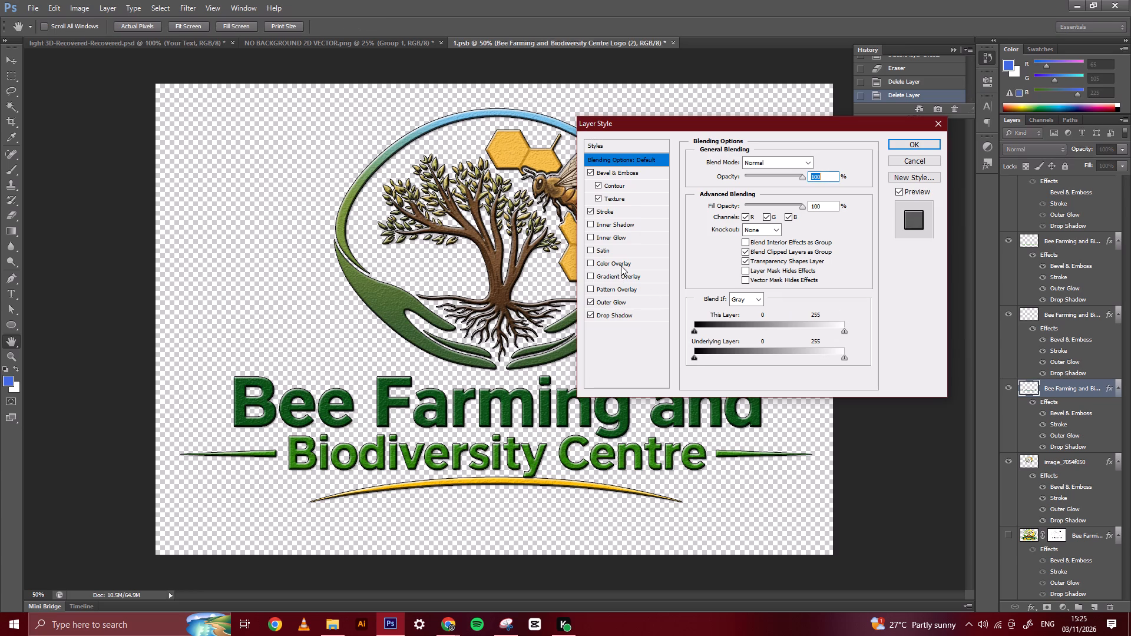
pyautogui.click(621, 266)
pyautogui.click(819, 165)
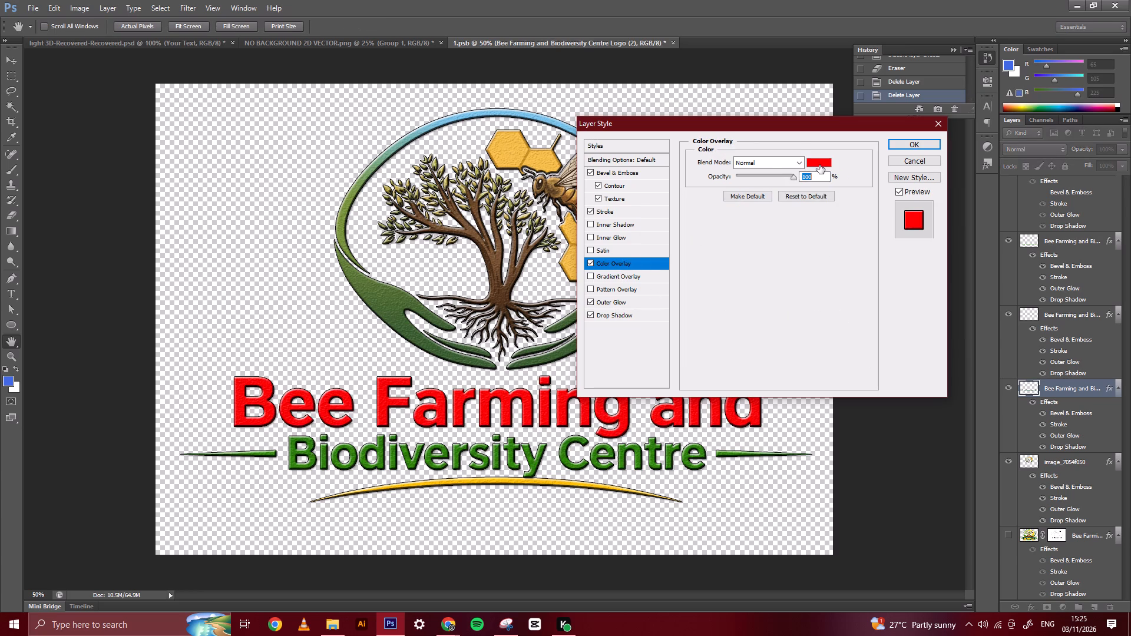
pyautogui.click(395, 310)
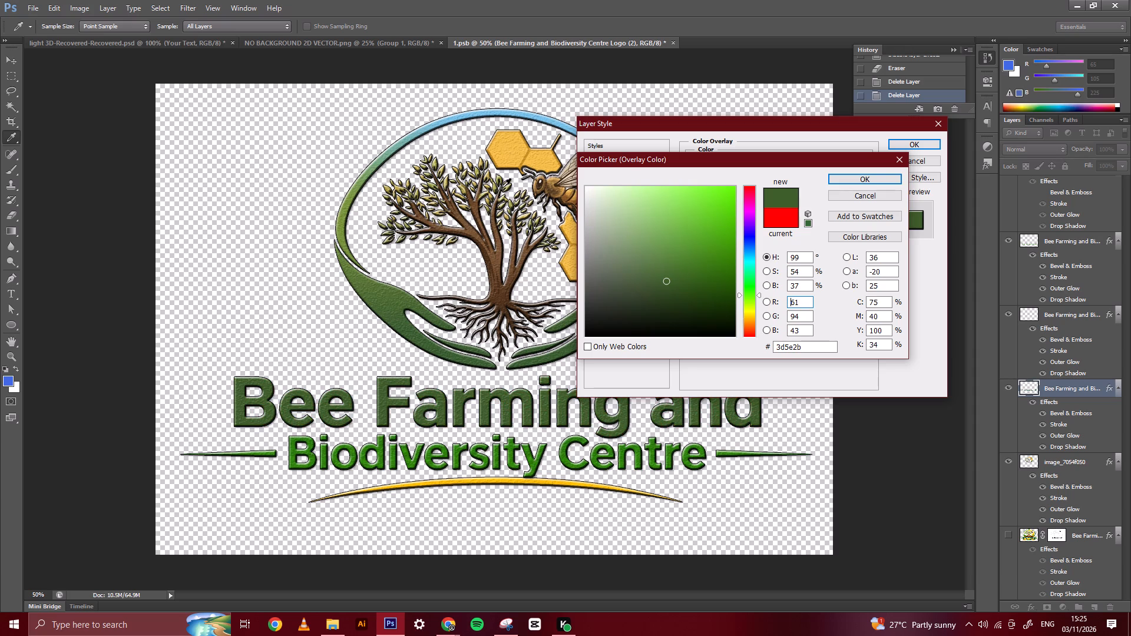
pyautogui.click(868, 177)
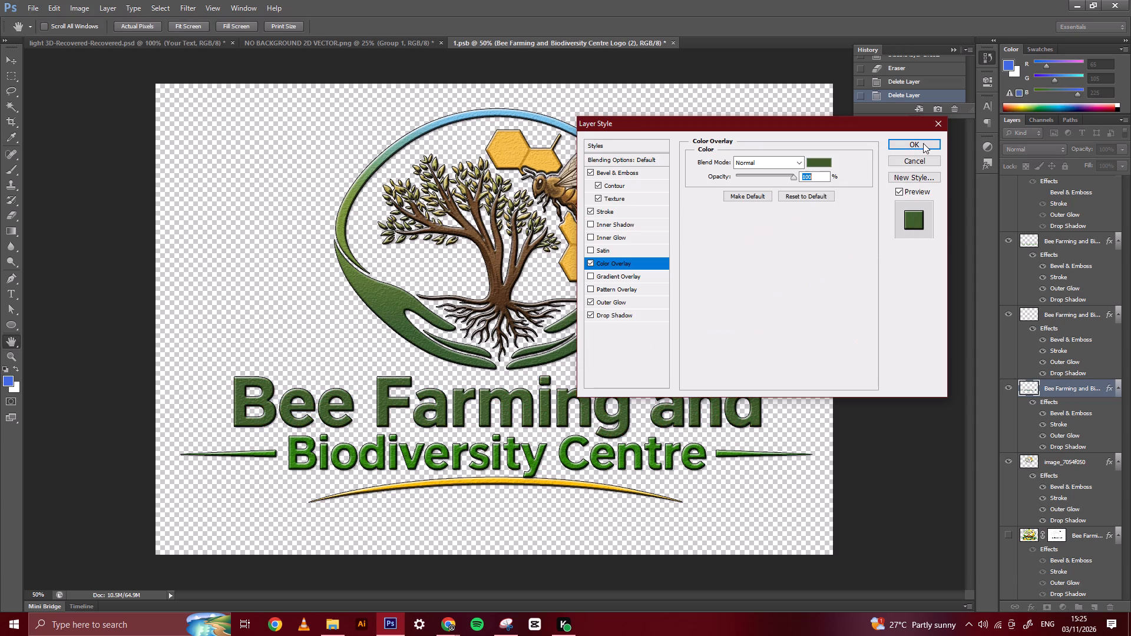
pyautogui.click(899, 143)
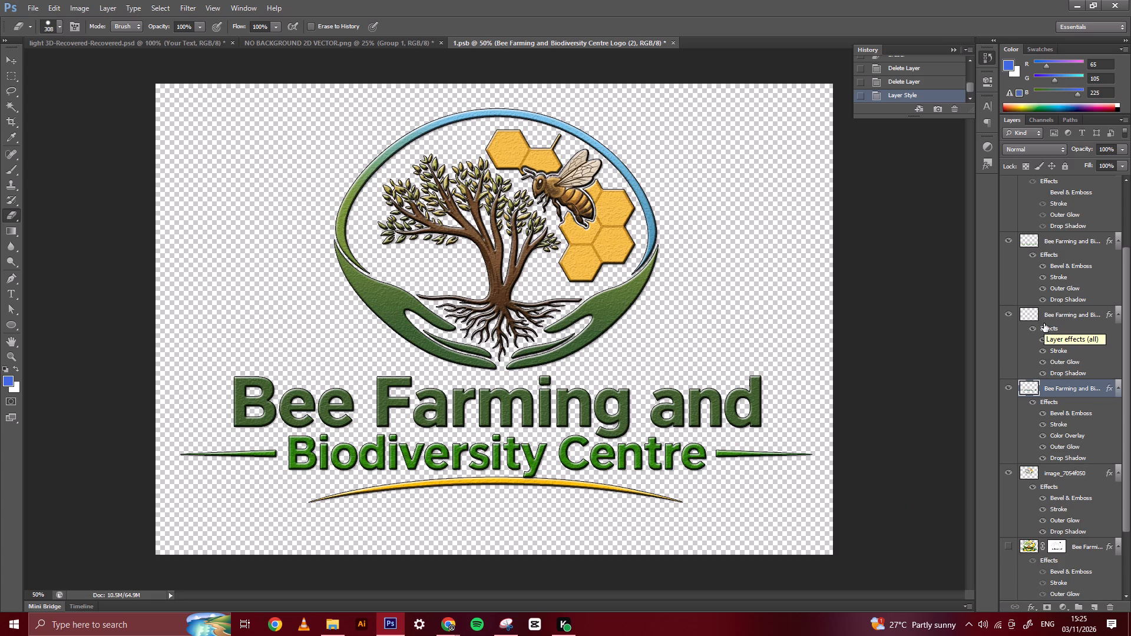
pyautogui.click(1006, 389)
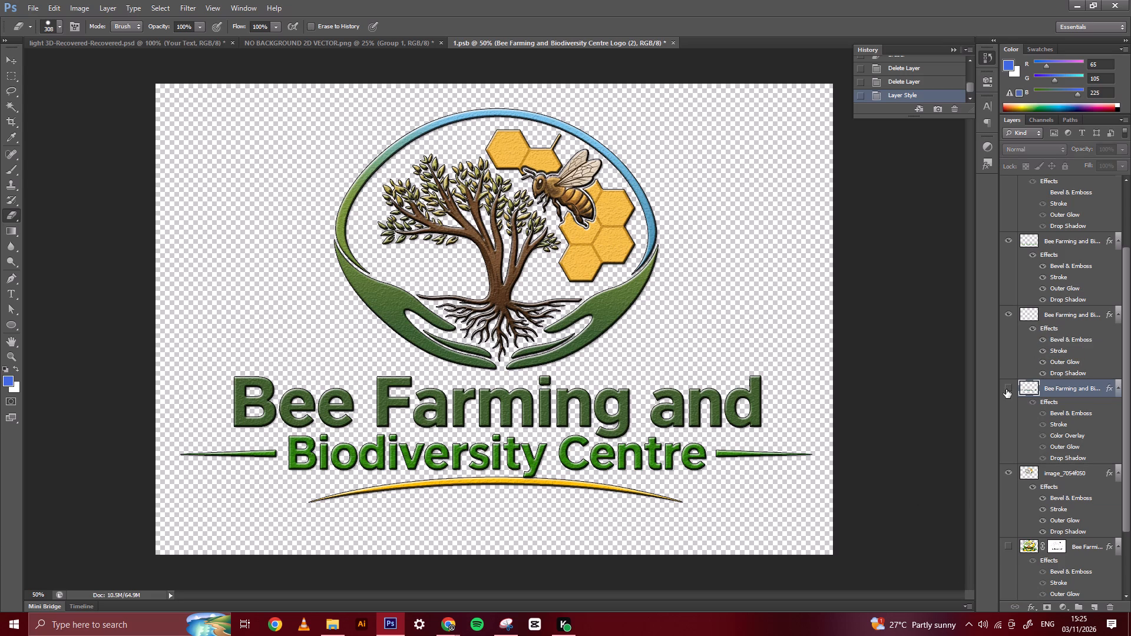
pyautogui.click(1006, 389)
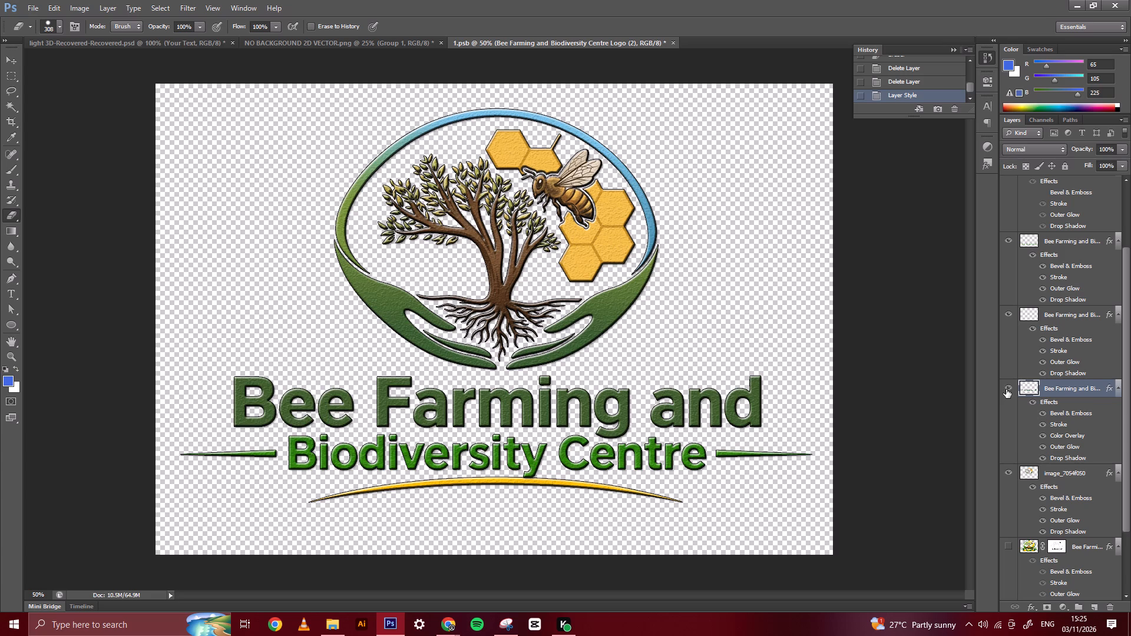
# Add a Color Overlay to the curve layer in golden yellow f1bb42 sampled from the emblem's honeycomb.
pyautogui.doubleClick(1050, 325)
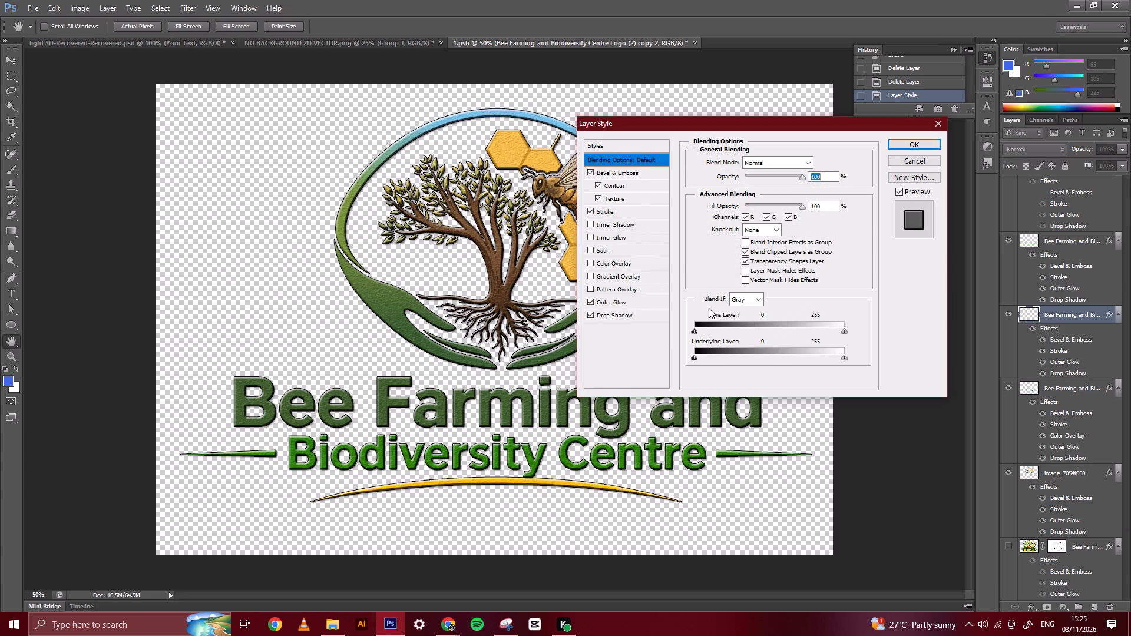
pyautogui.click(607, 264)
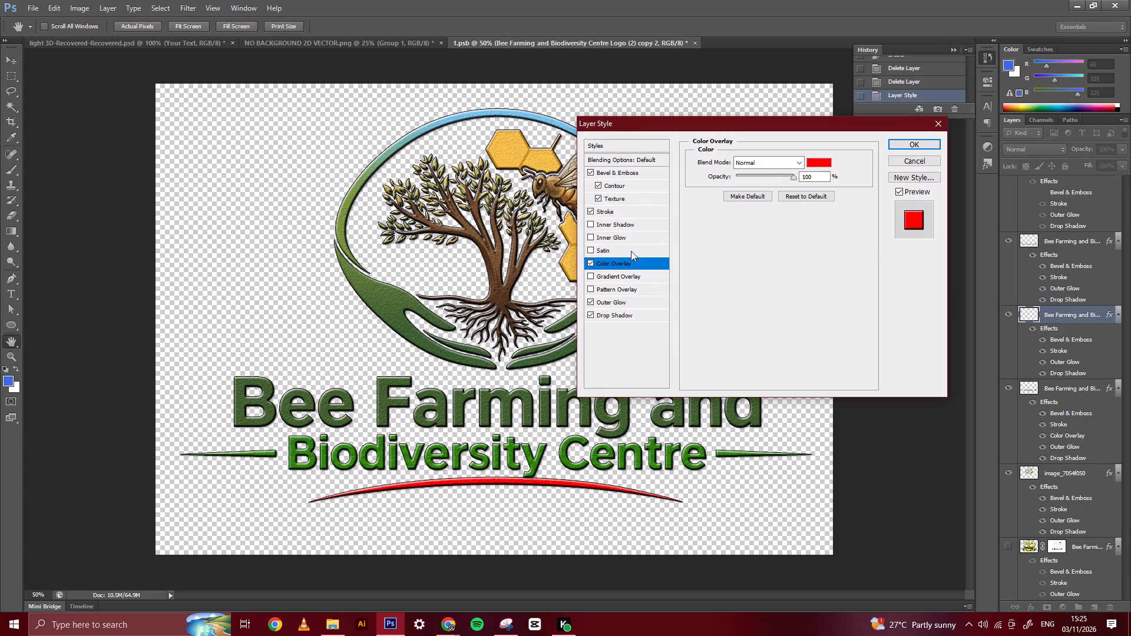
pyautogui.click(818, 161)
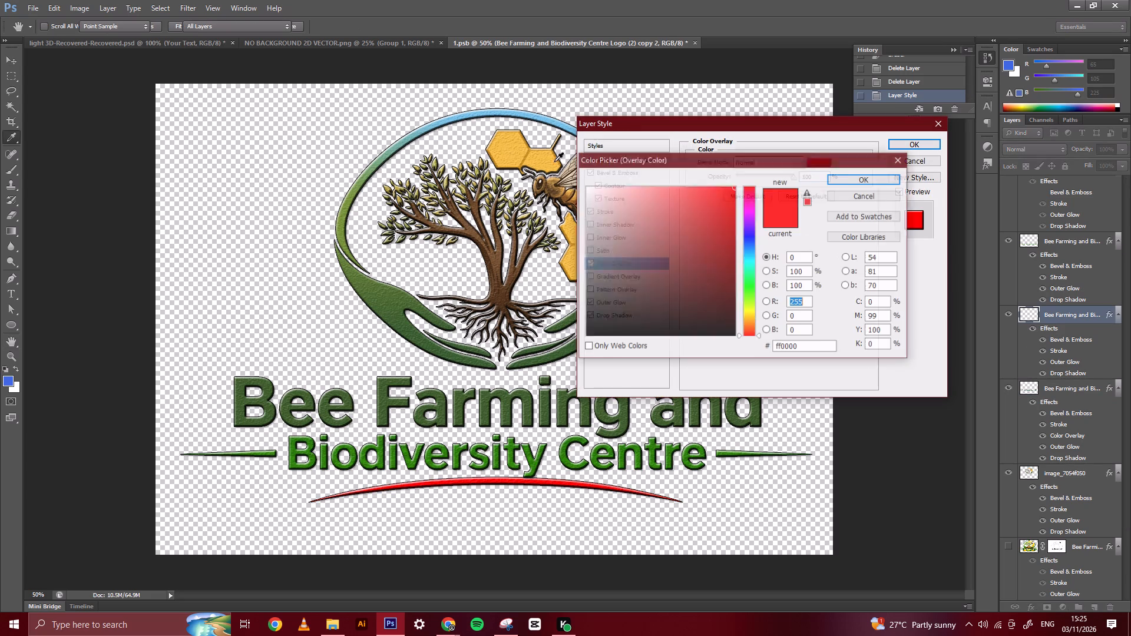
pyautogui.click(508, 145)
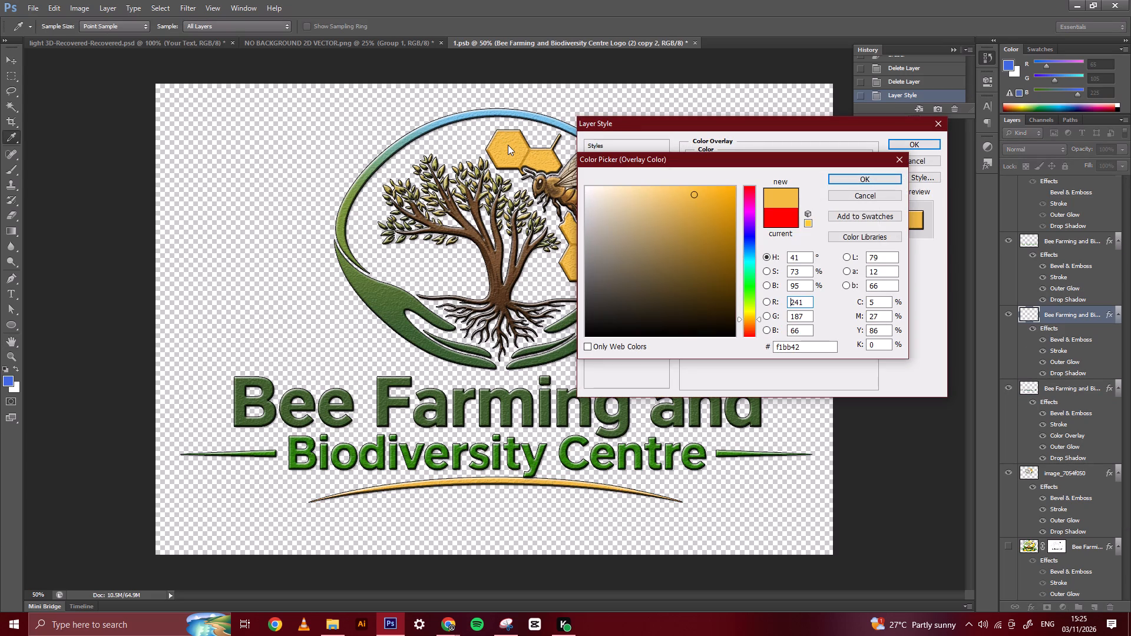
pyautogui.click(848, 177)
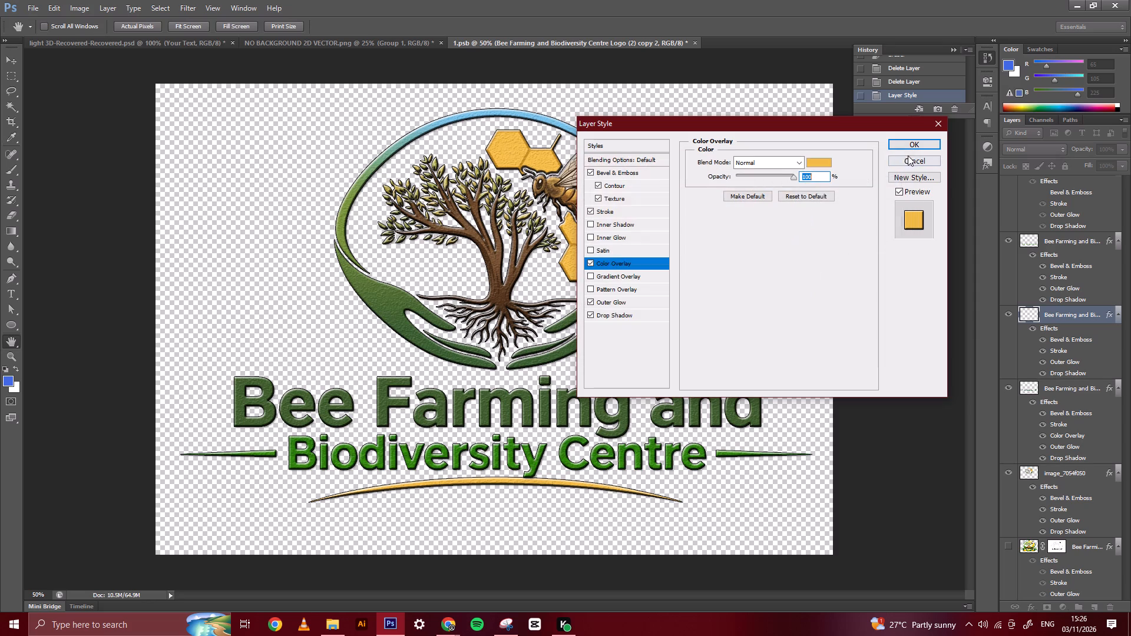
pyautogui.click(911, 141)
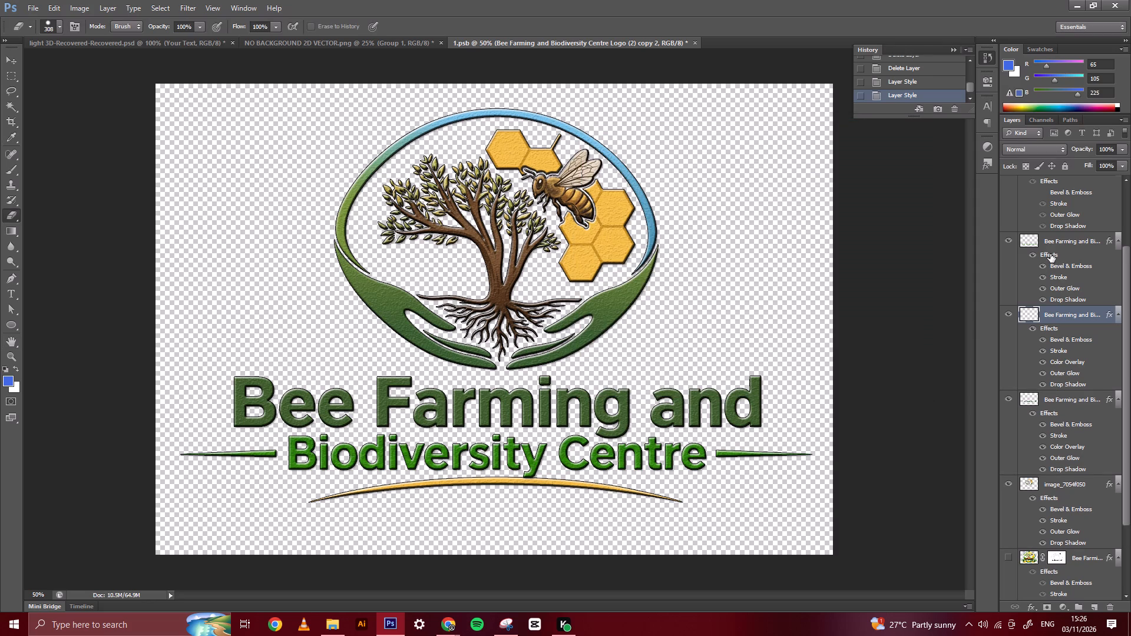
# Add a Color Overlay to the "Biodiversity Centre" layer in blue 66acce sampled from the emblem's ring.
pyautogui.doubleClick(1050, 254)
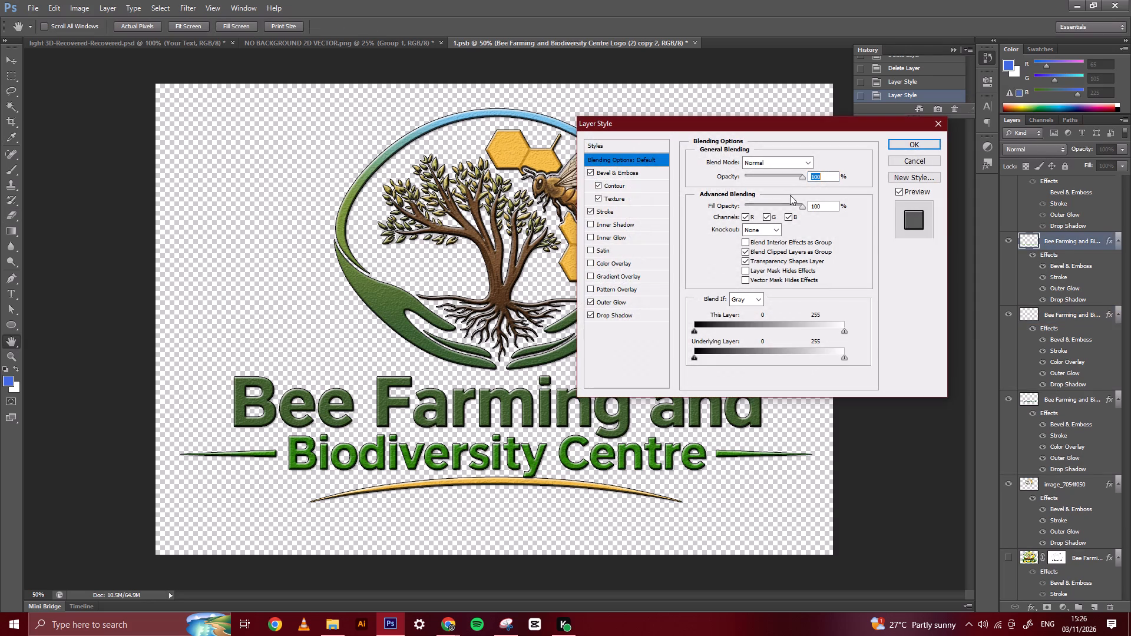
pyautogui.click(636, 264)
pyautogui.click(819, 163)
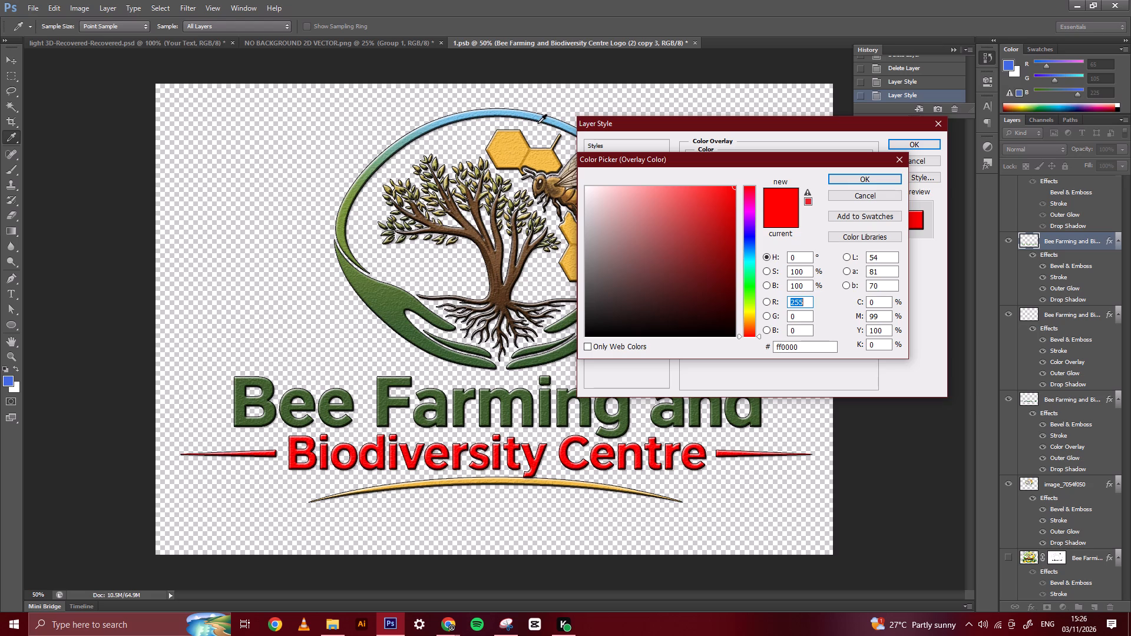
pyautogui.click(557, 124)
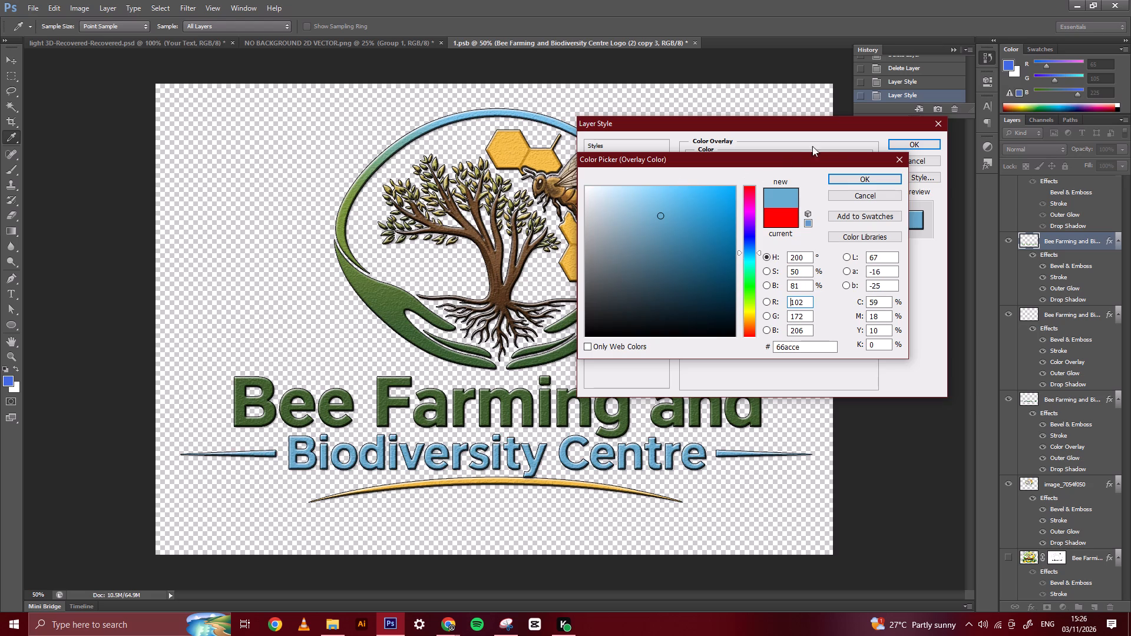
pyautogui.click(856, 179)
pyautogui.click(906, 145)
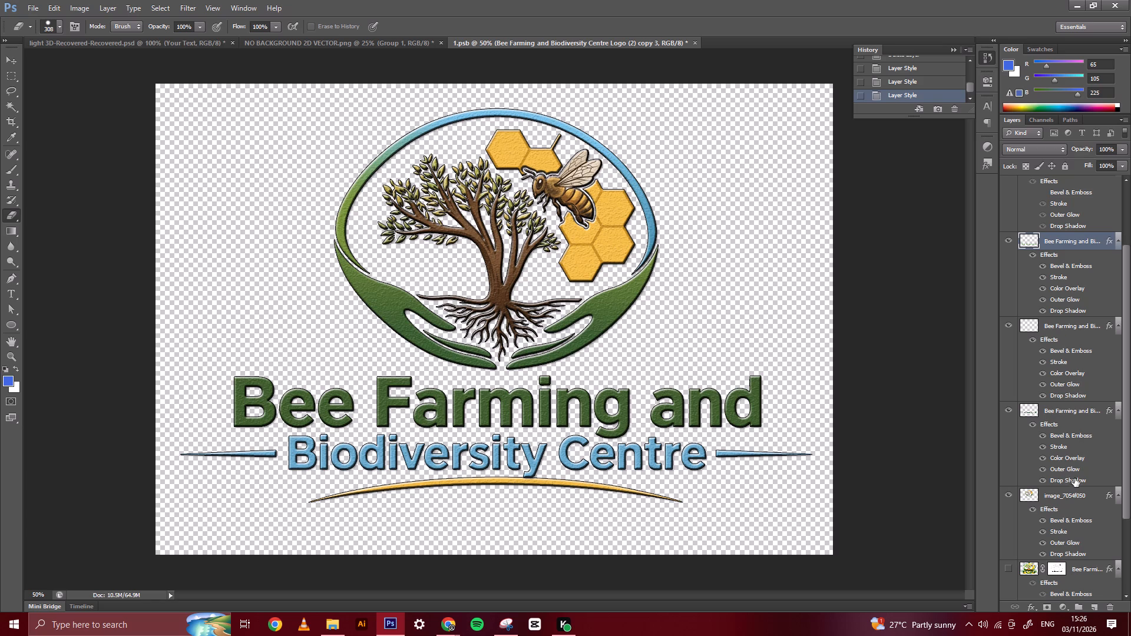
# Group the "Biodiversity Centre", curve, "Bee Farming and" and image_7054f050 layers, and switch to the Move tool.
pyautogui.keyDown('shift'); pyautogui.click(1069, 499); pyautogui.keyUp('shift')
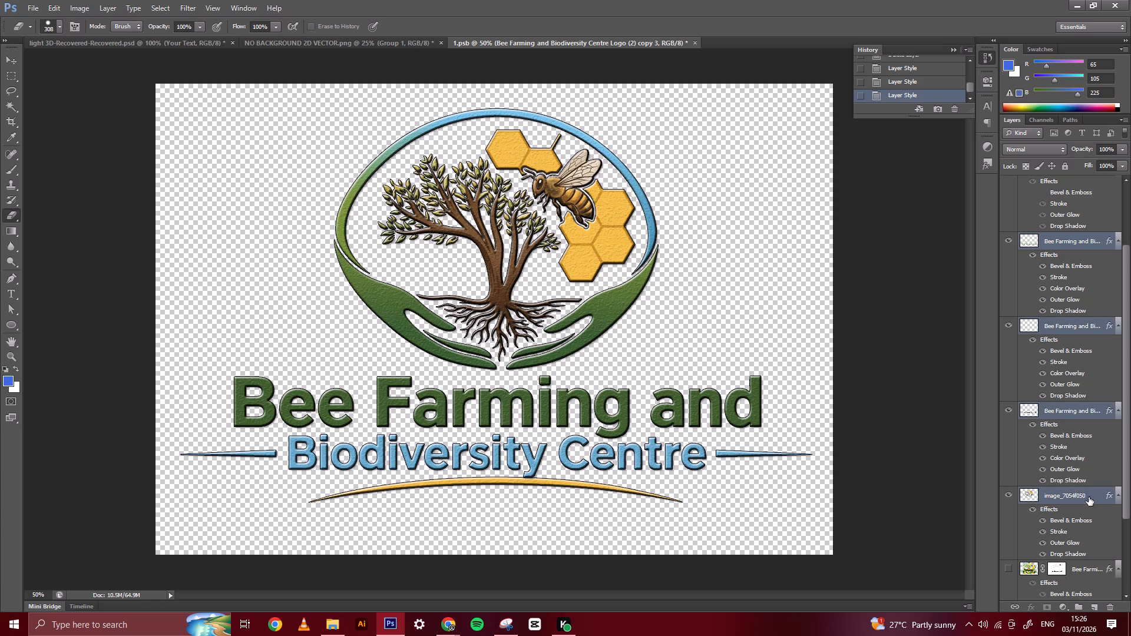
pyautogui.moveTo(1092, 492); pyautogui.dragTo(1081, 608)
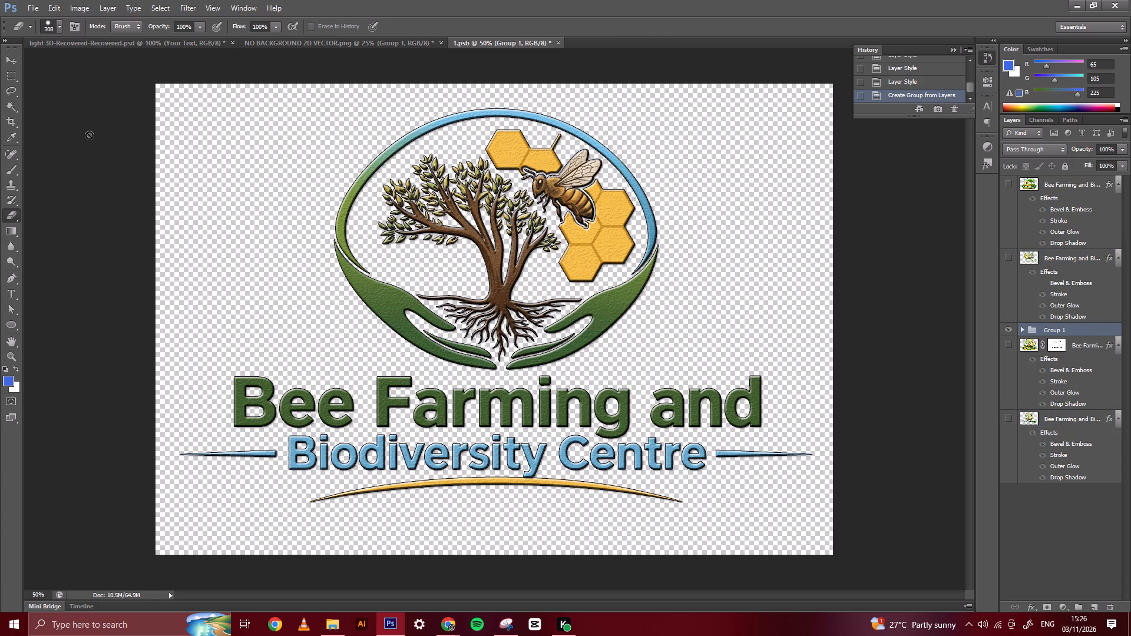
pyautogui.click(15, 62)
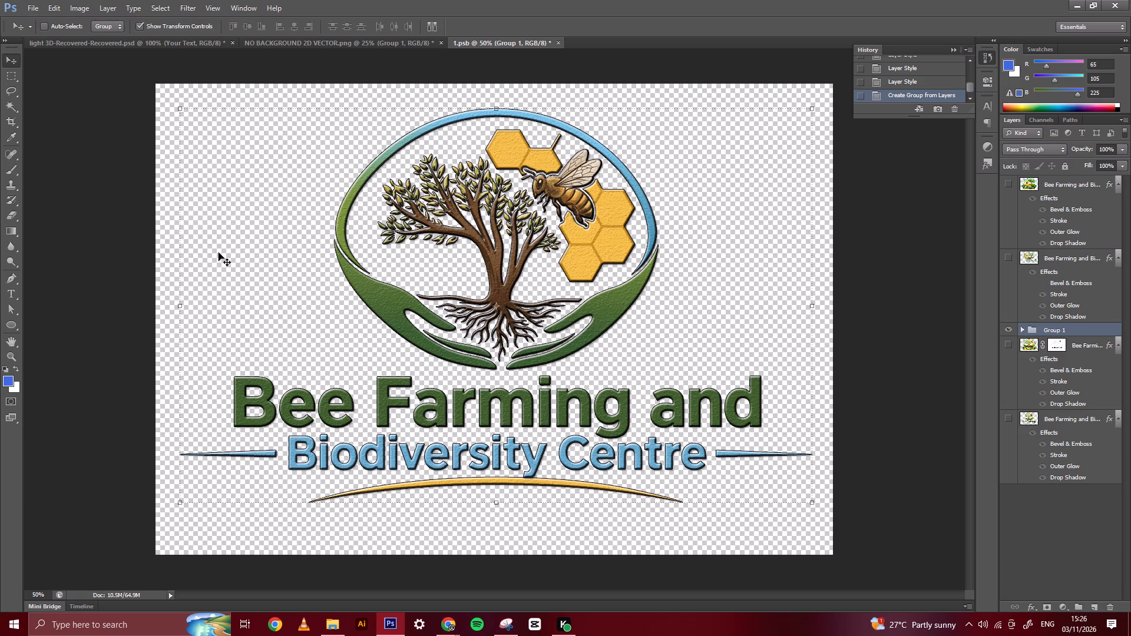
# Save the changes to the 1.psb document.
pyautogui.hotkey('ctrl', 's')
# Start saving the logo under another name, enter NO BACKGROUND 3D as the file name and copy that name.
pyautogui.hotkey('ctrl', 'shift', 's')
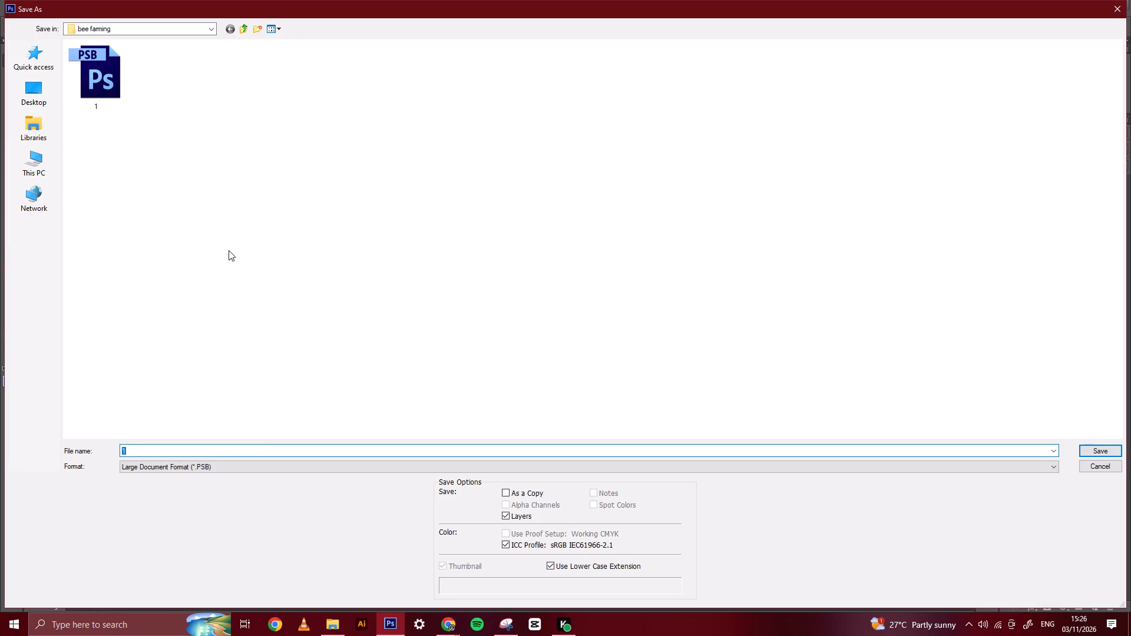
pyautogui.press('n')
pyautogui.write('NO BACKGROUND 3D')
pyautogui.hotkey('ctrl', 'a')
pyautogui.hotkey('ctrl', 'c')
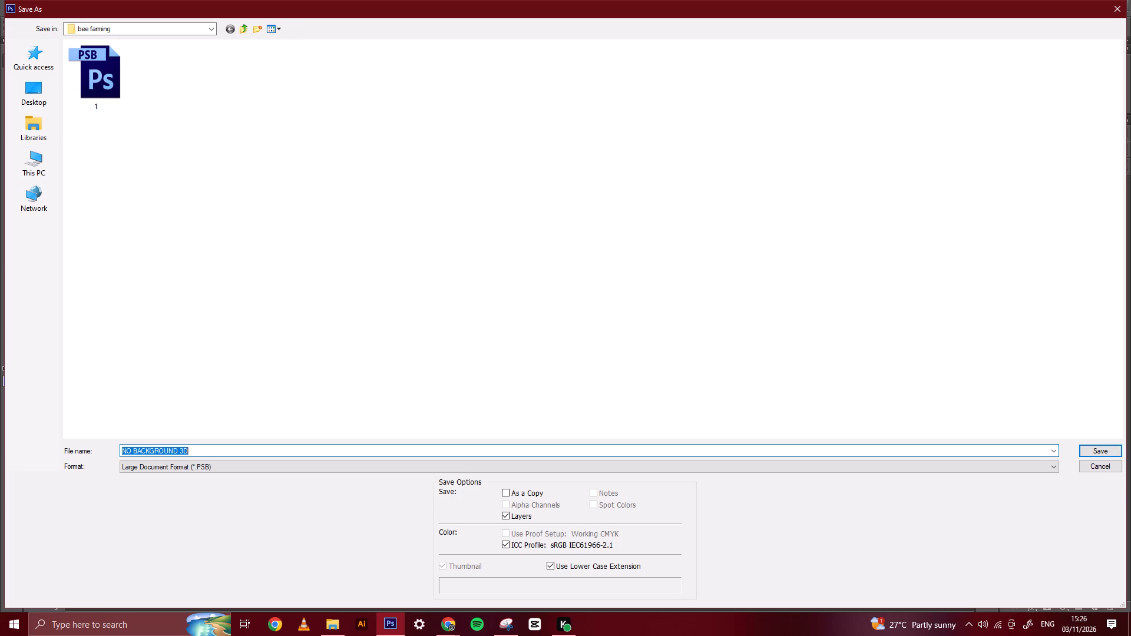
# Create a new folder inside the bee farming folder and open it as the save location.
pyautogui.click(258, 31)
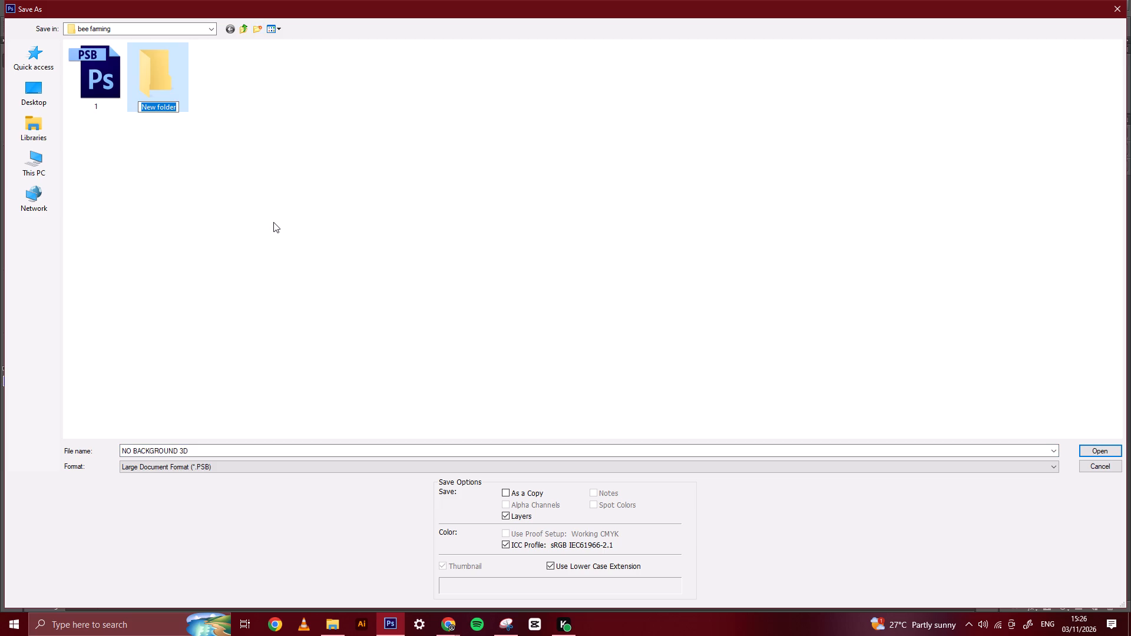
pyautogui.write('IN')
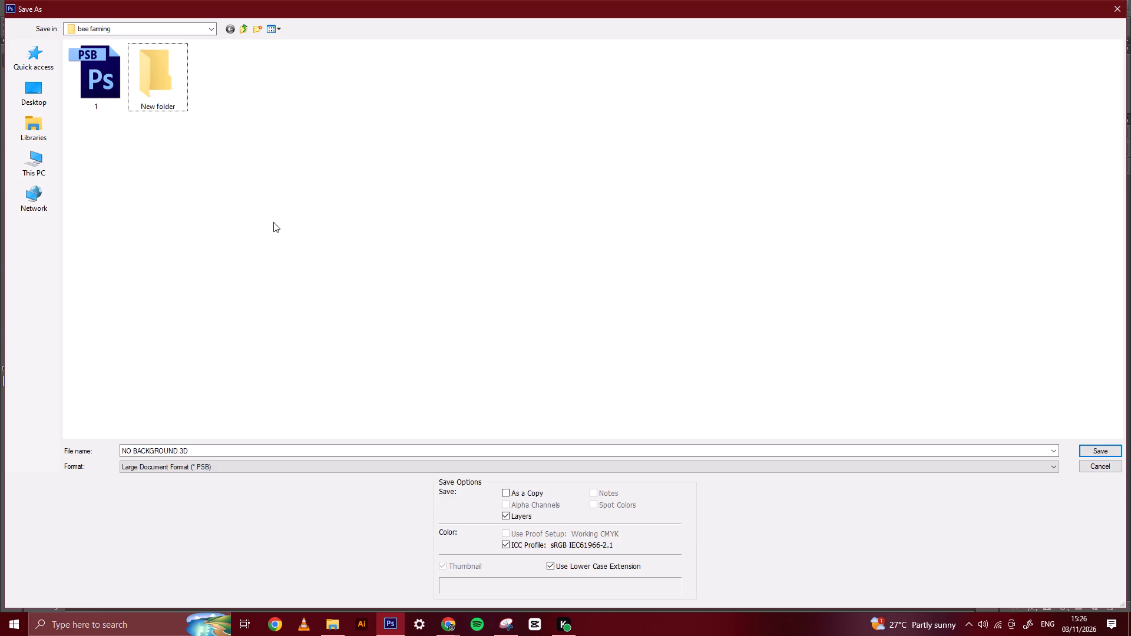
pyautogui.doubleClick(173, 95)
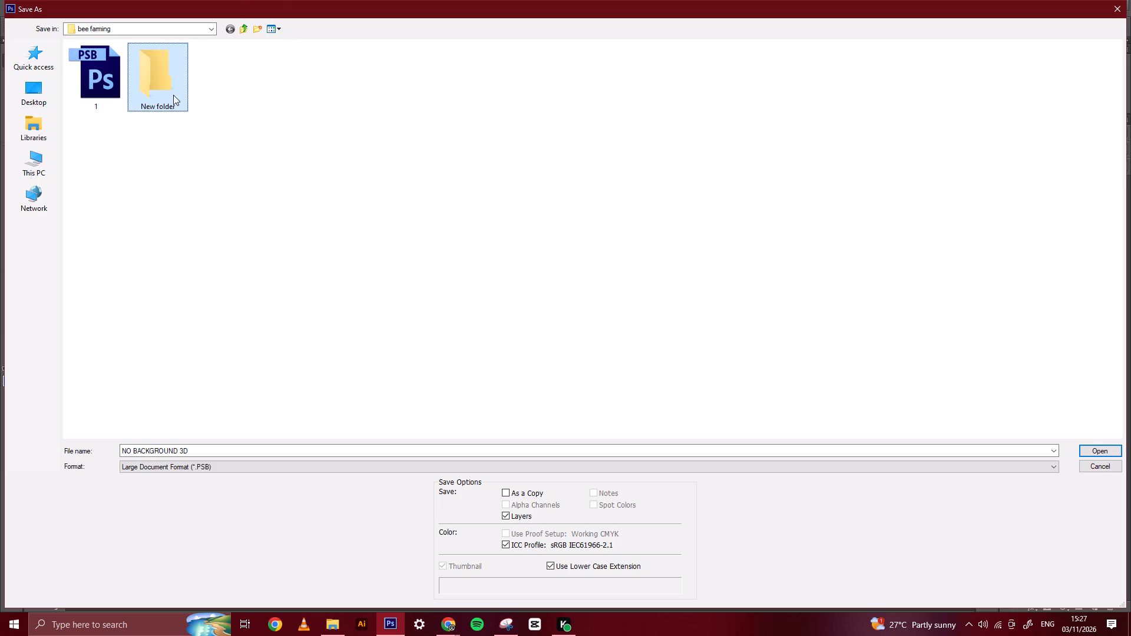
# Save the logo as a JPEG copy named NO BACKGROUND 3D in New folder, at quality 12 (Maximum).
pyautogui.click(605, 462)
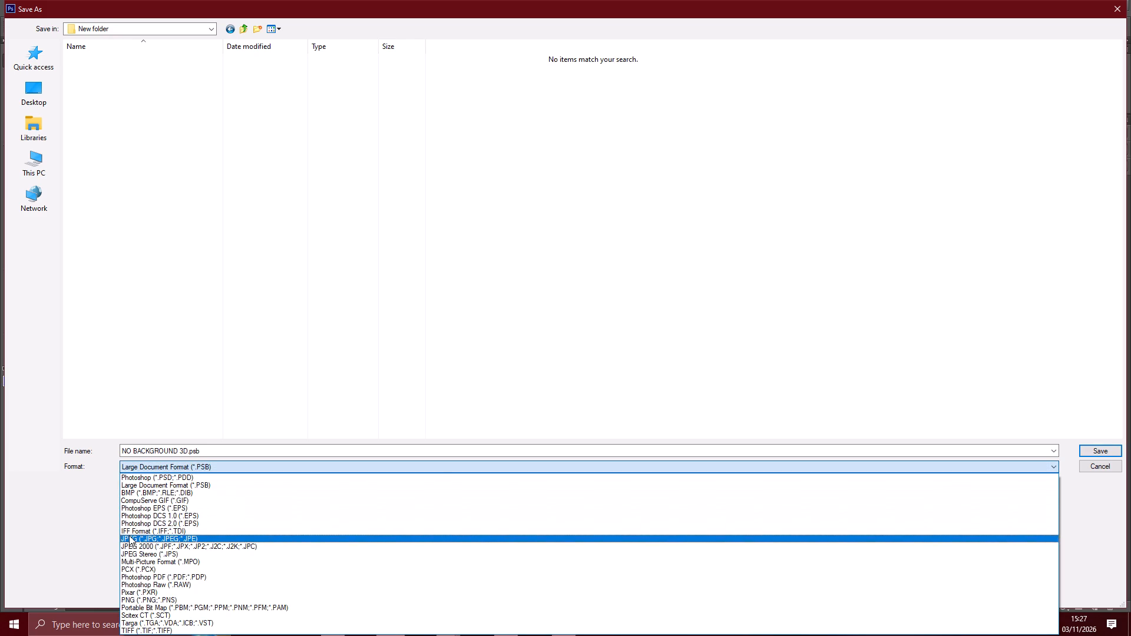
pyautogui.click(129, 535)
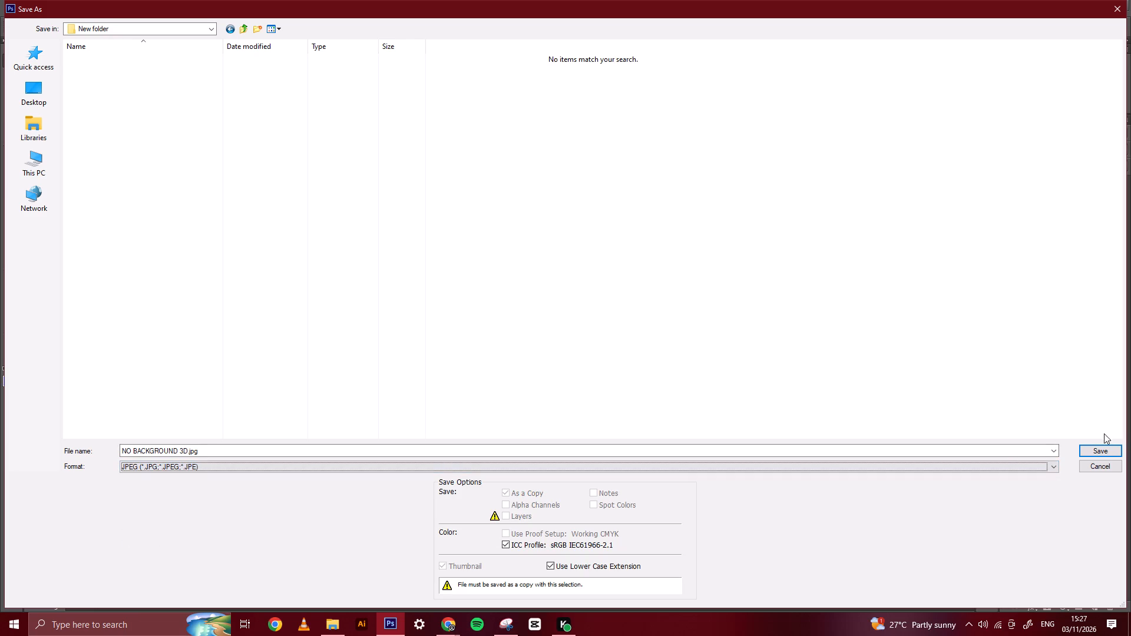
pyautogui.click(1101, 446)
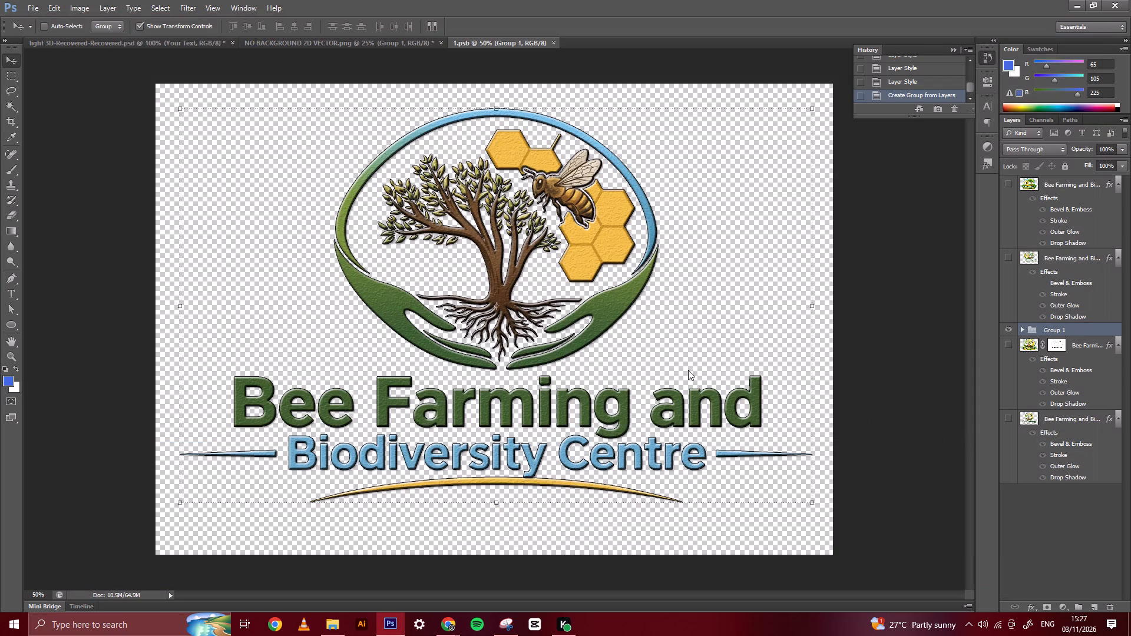
pyautogui.press('Return')
pyautogui.press('Return')
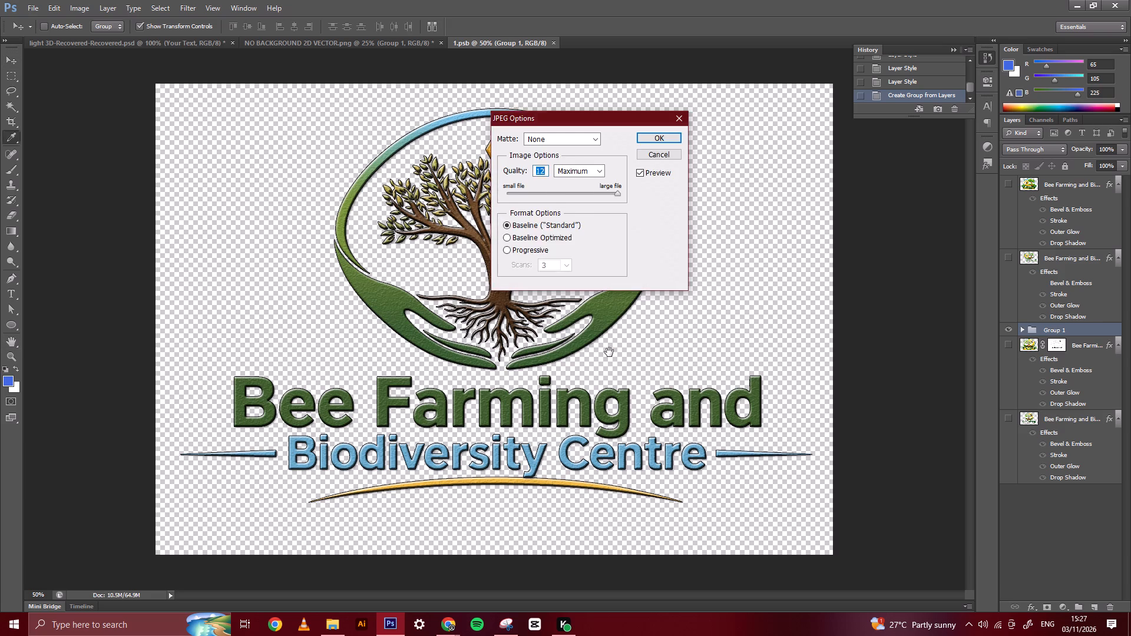
pyautogui.press('Return')
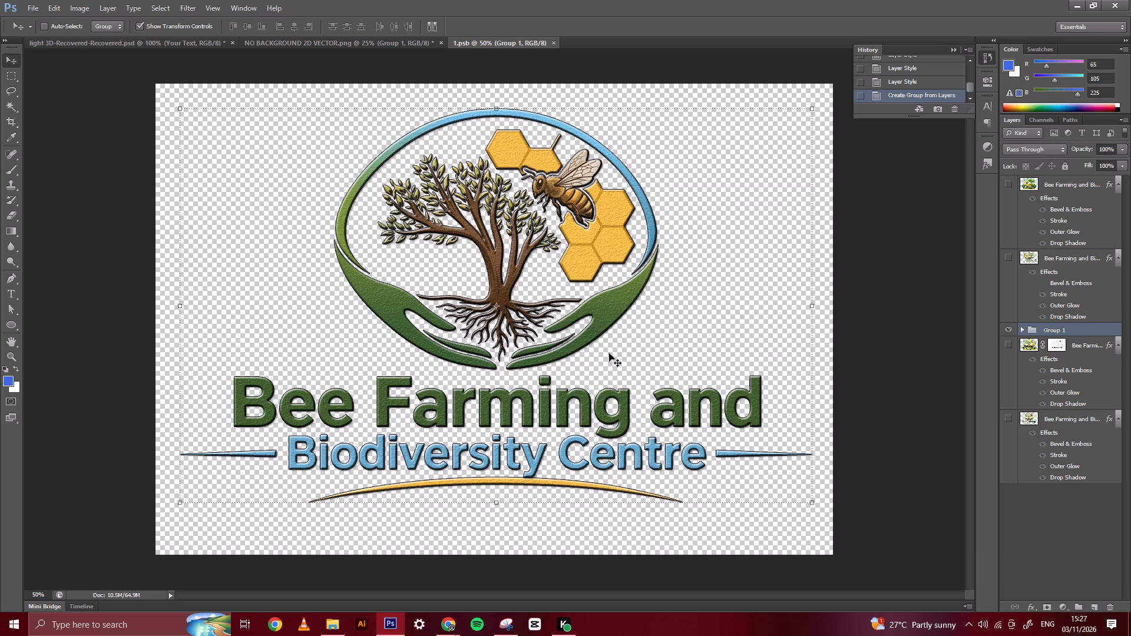
# Save a Photoshop PDF copy without layers, named NO BACKGROUND 3D, in New folder inside bee farming.
pyautogui.hotkey('ctrl', 'shift', 's')
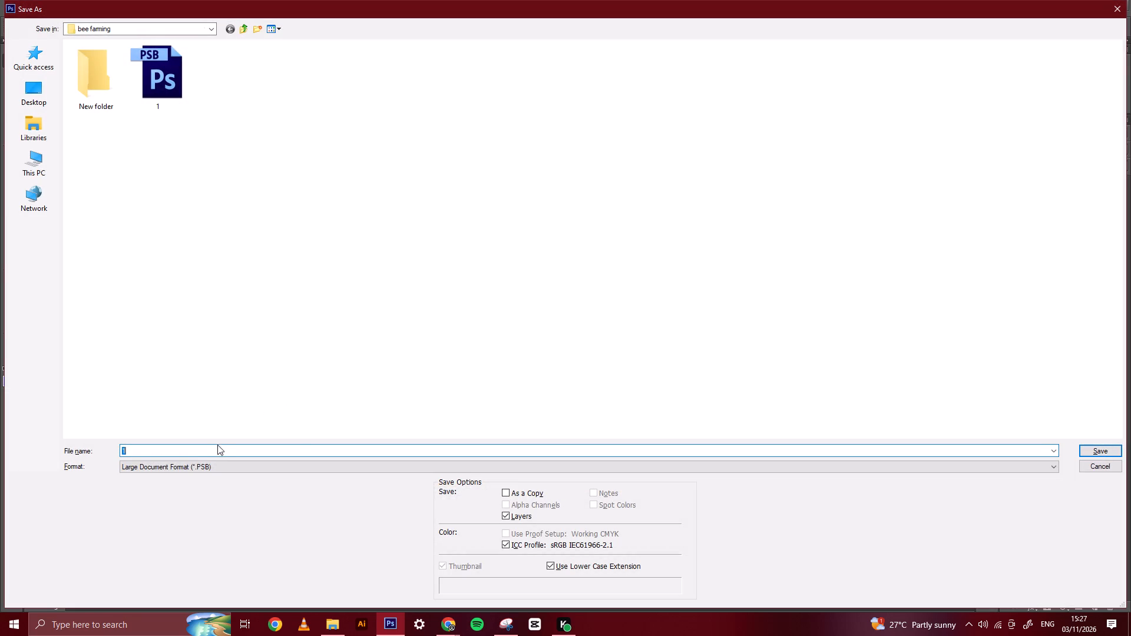
pyautogui.click(199, 471)
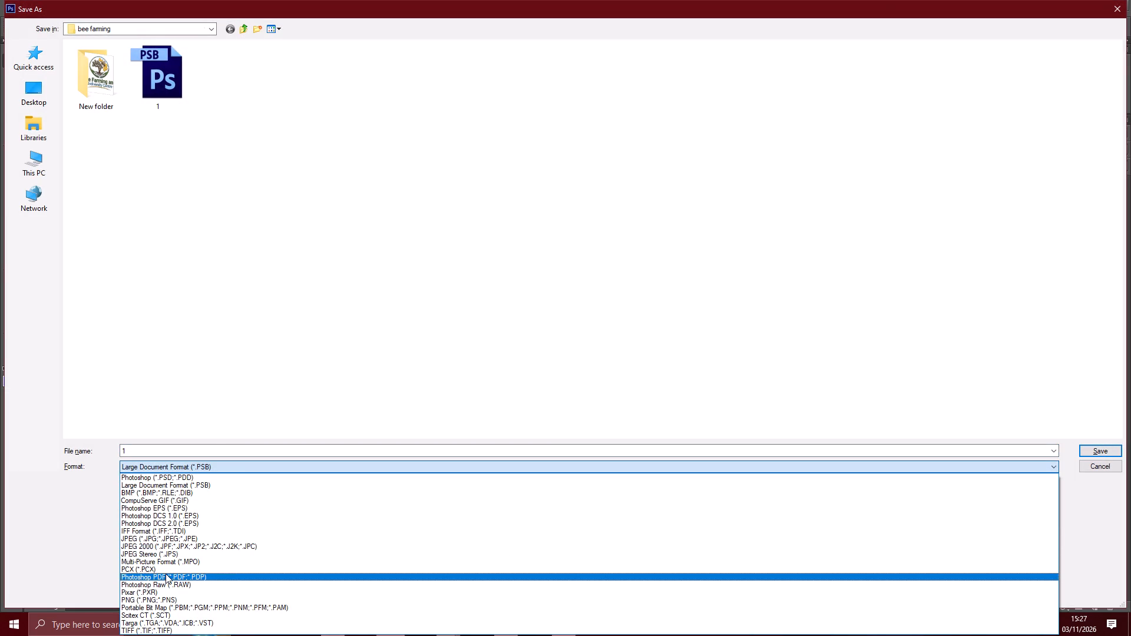
pyautogui.click(166, 574)
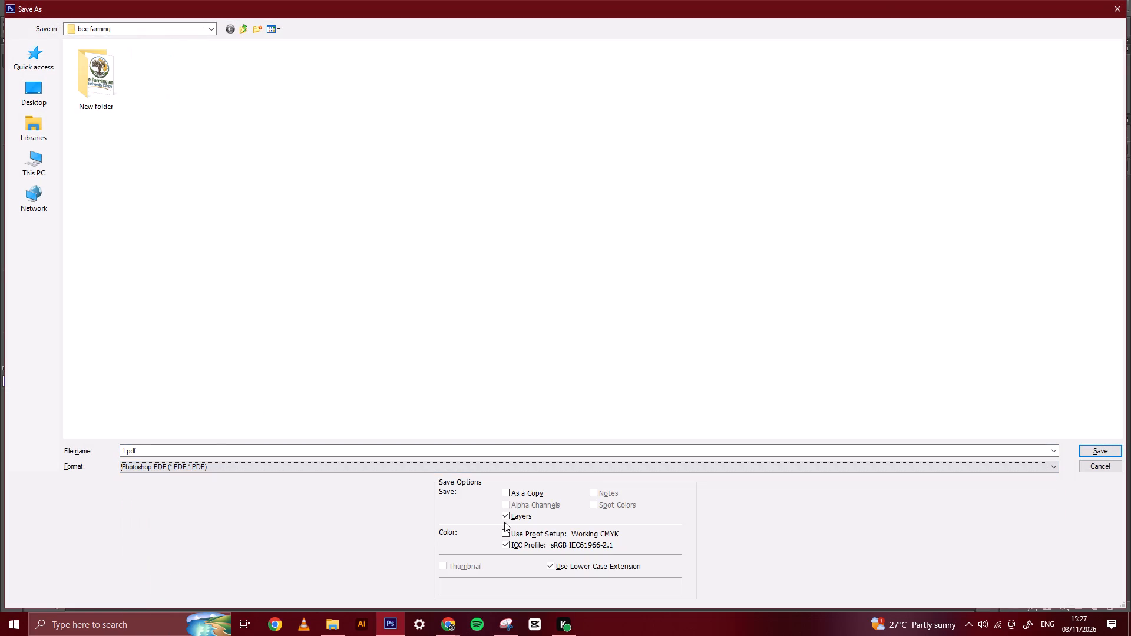
pyautogui.click(505, 516)
pyautogui.doubleClick(113, 77)
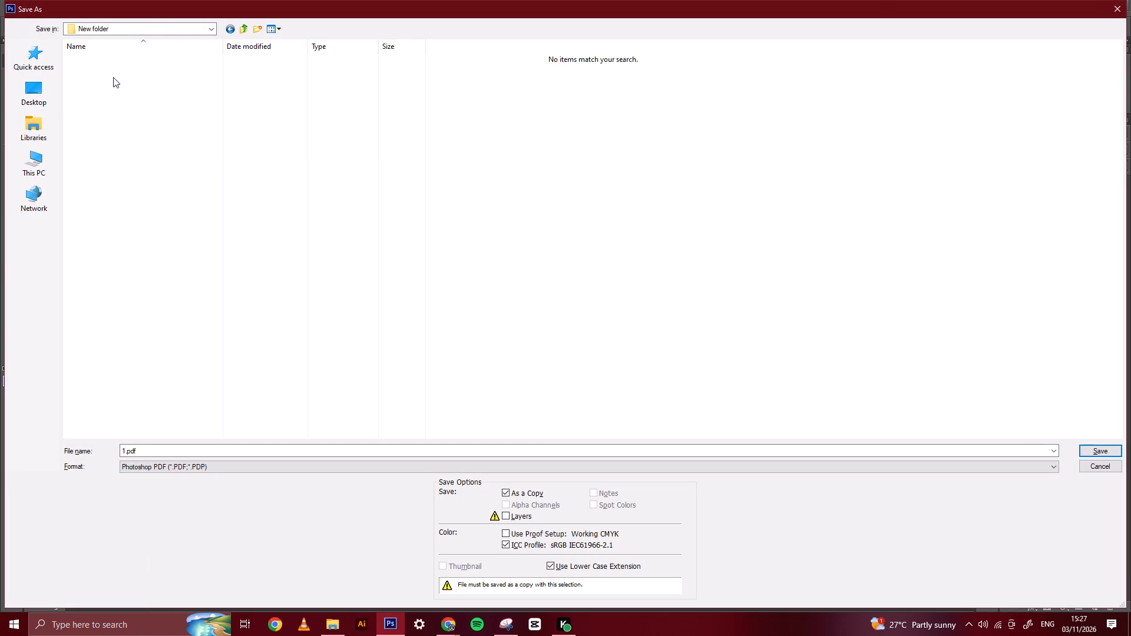
pyautogui.click(236, 449)
pyautogui.hotkey('ctrl', 'v')
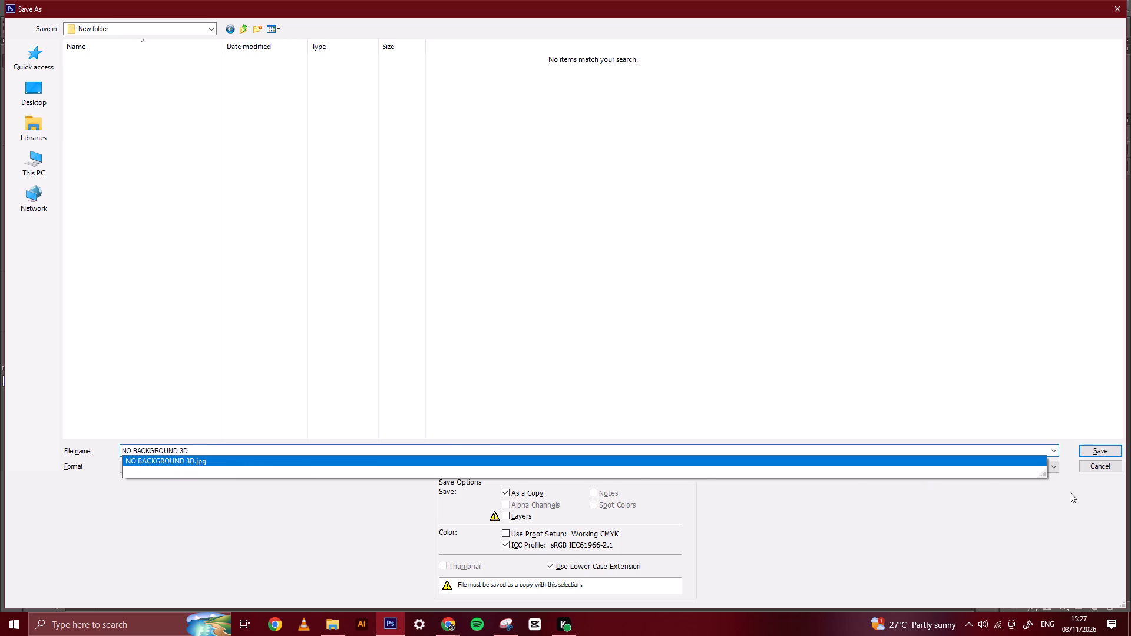
pyautogui.click(1054, 468)
pyautogui.click(543, 579)
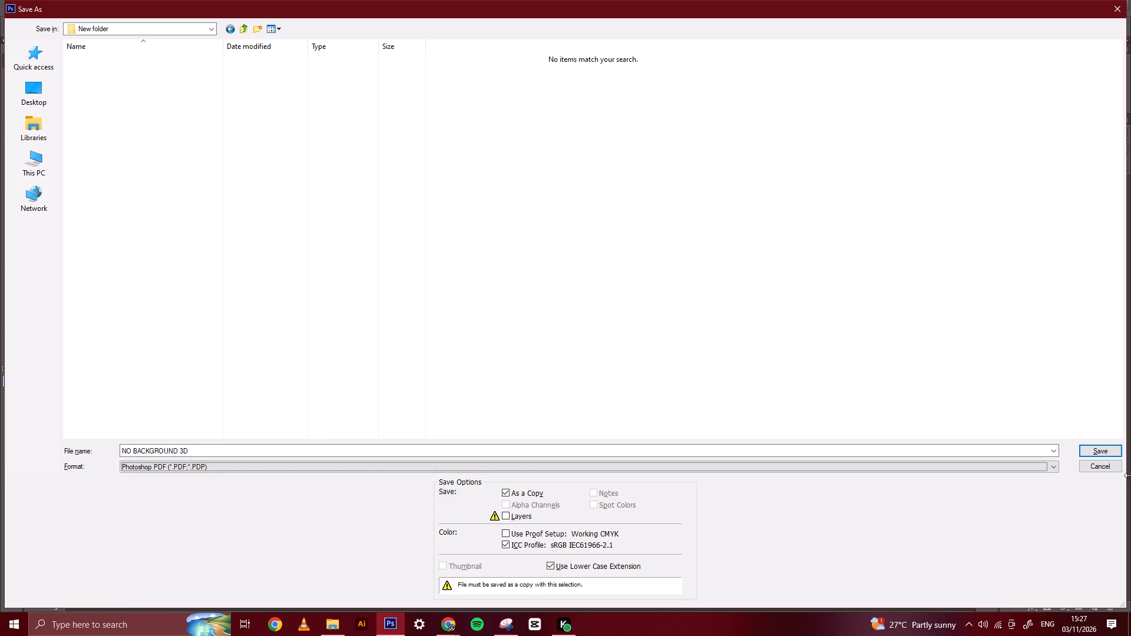
pyautogui.click(1113, 449)
pyautogui.press('Return')
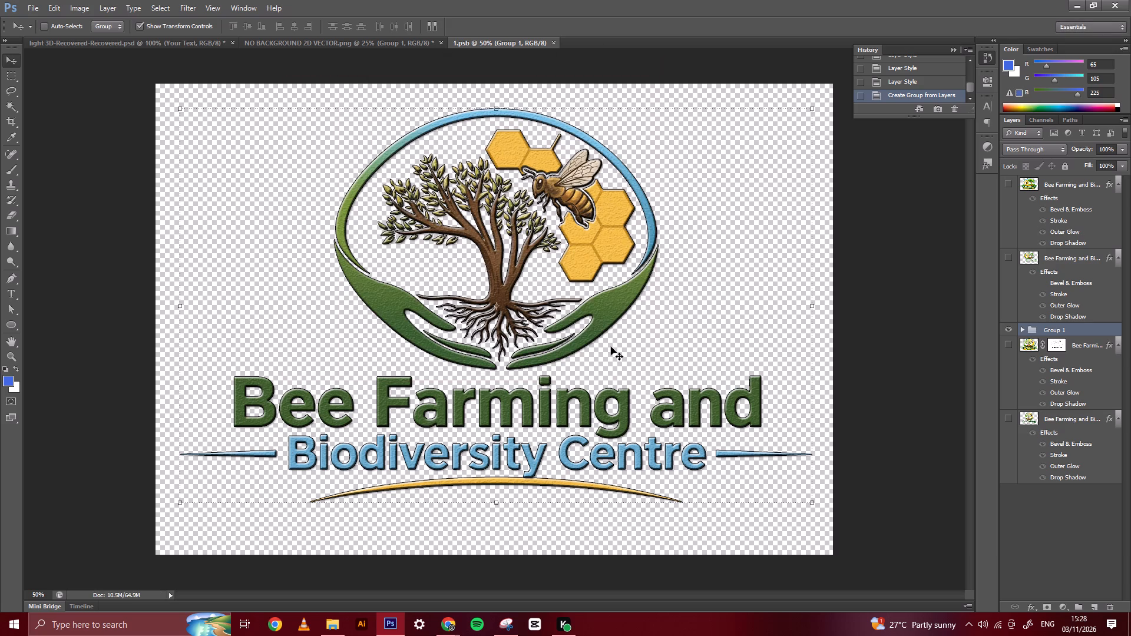
# Save a PNG copy of the logo named NO BACKGROUND 3D in New folder inside bee farming.
pyautogui.hotkey('ctrl', 'shift', 's')
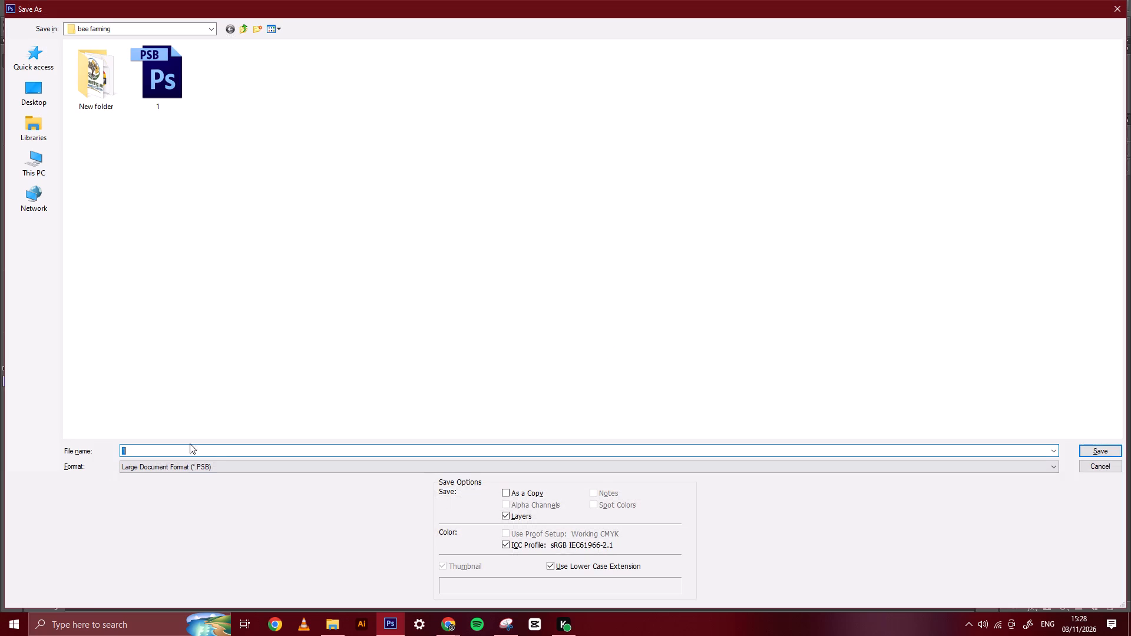
pyautogui.click(194, 469)
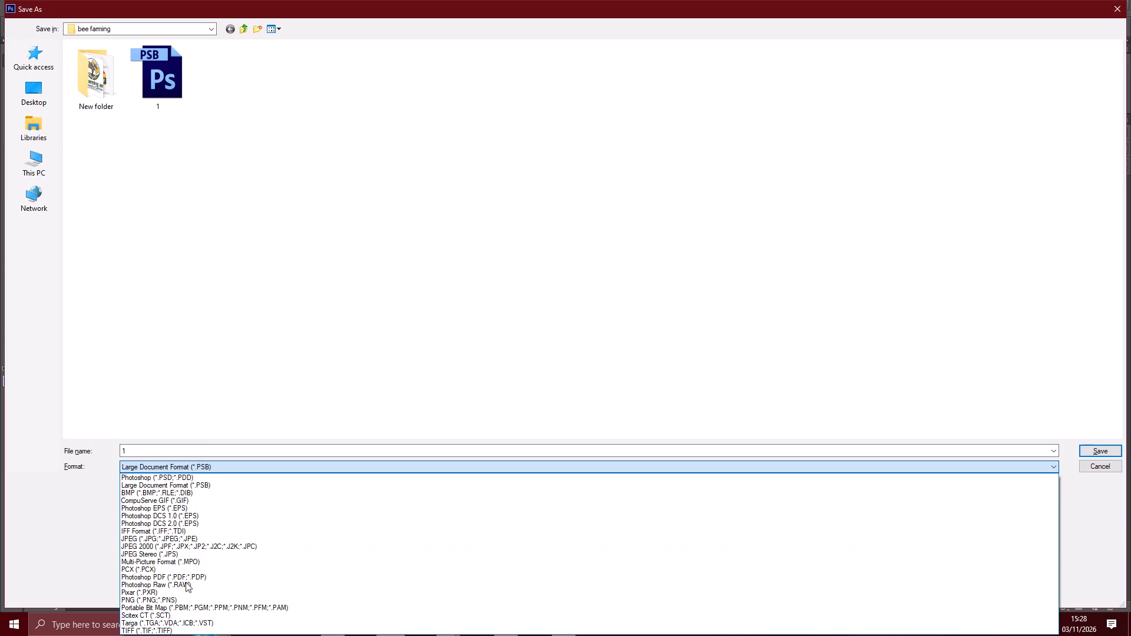
pyautogui.click(183, 599)
pyautogui.doubleClick(100, 54)
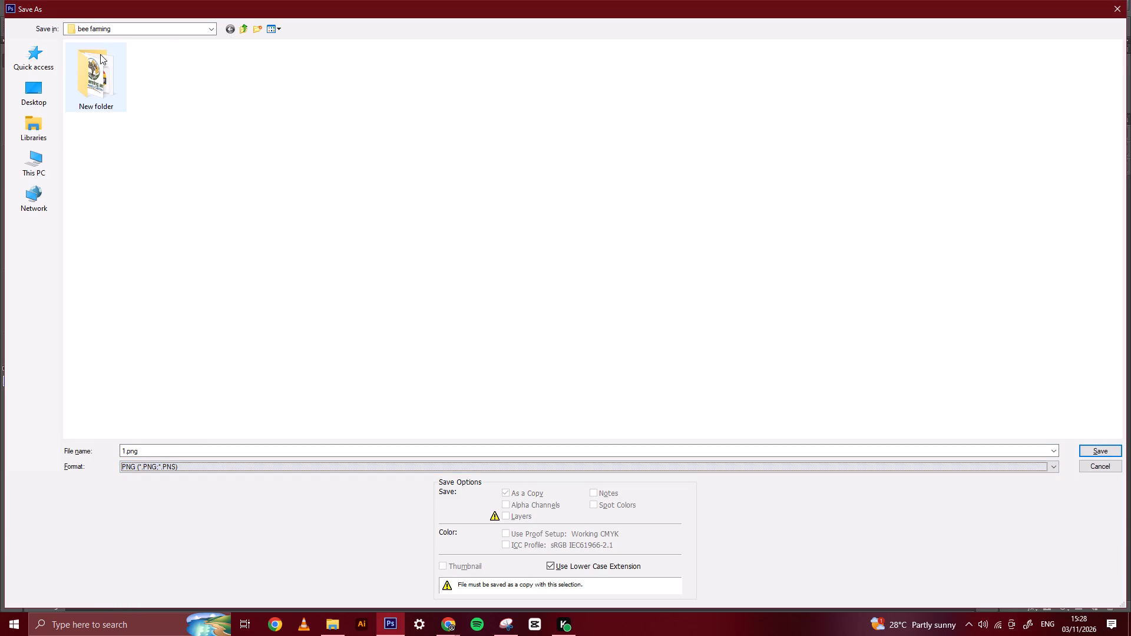
pyautogui.click(783, 455)
pyautogui.hotkey('ctrl', 'v')
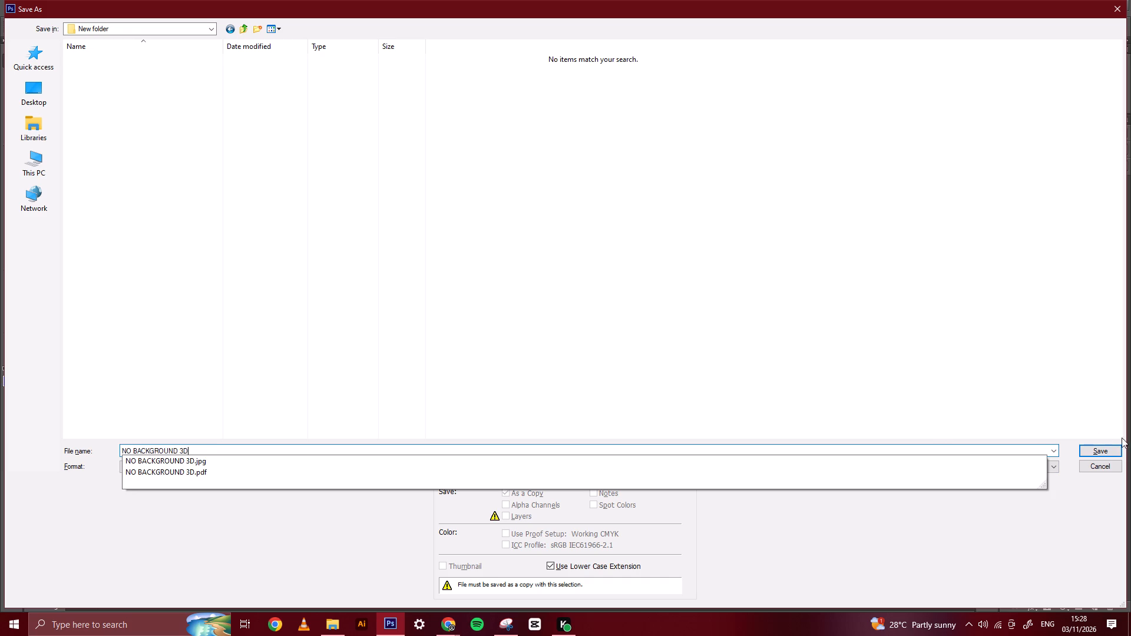
pyautogui.click(1108, 451)
pyautogui.press('Return')
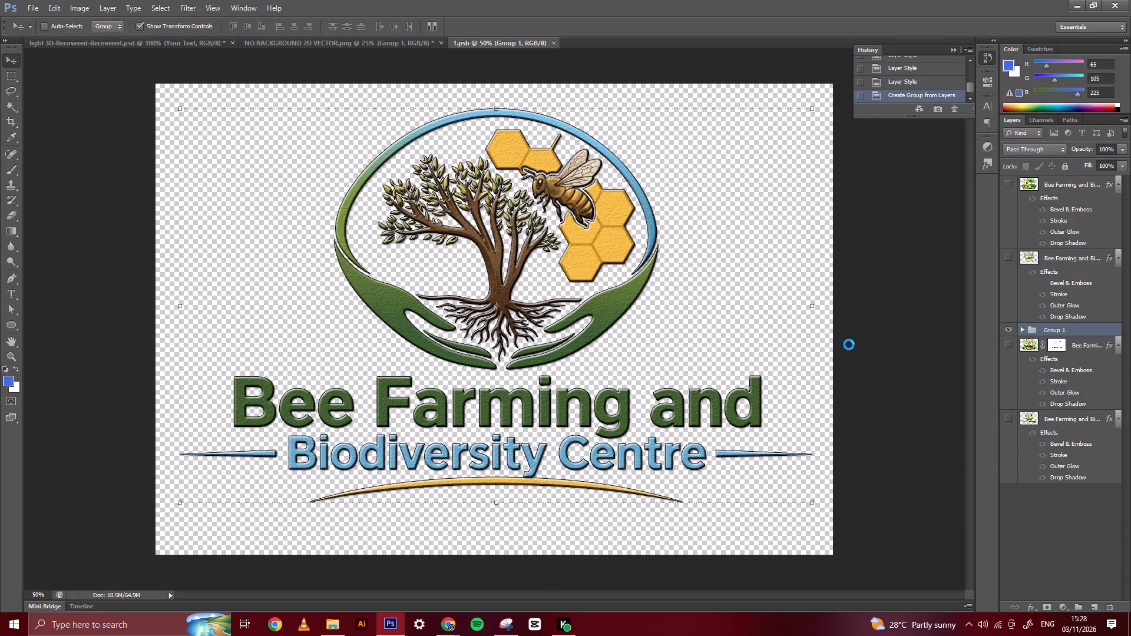
pyautogui.press('Return')
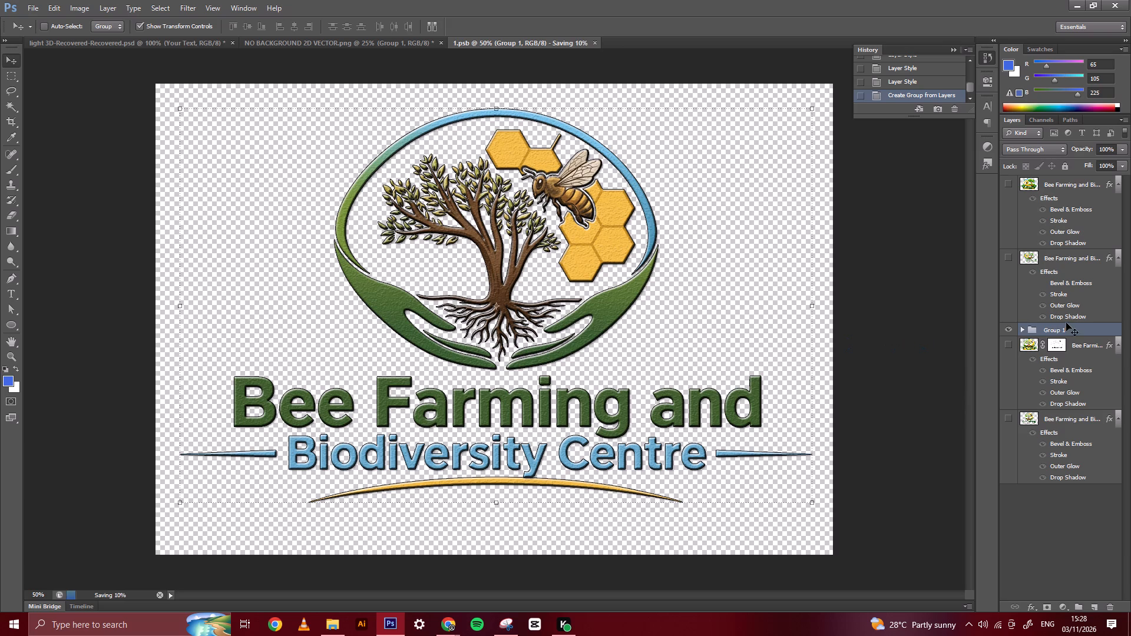
# Expand Group 1 and hide Bevel & Emboss, Stroke, Outer Glow and Drop Shadow on its three Bee Farming layers, leaving Color Overlay on.
pyautogui.click(1023, 327)
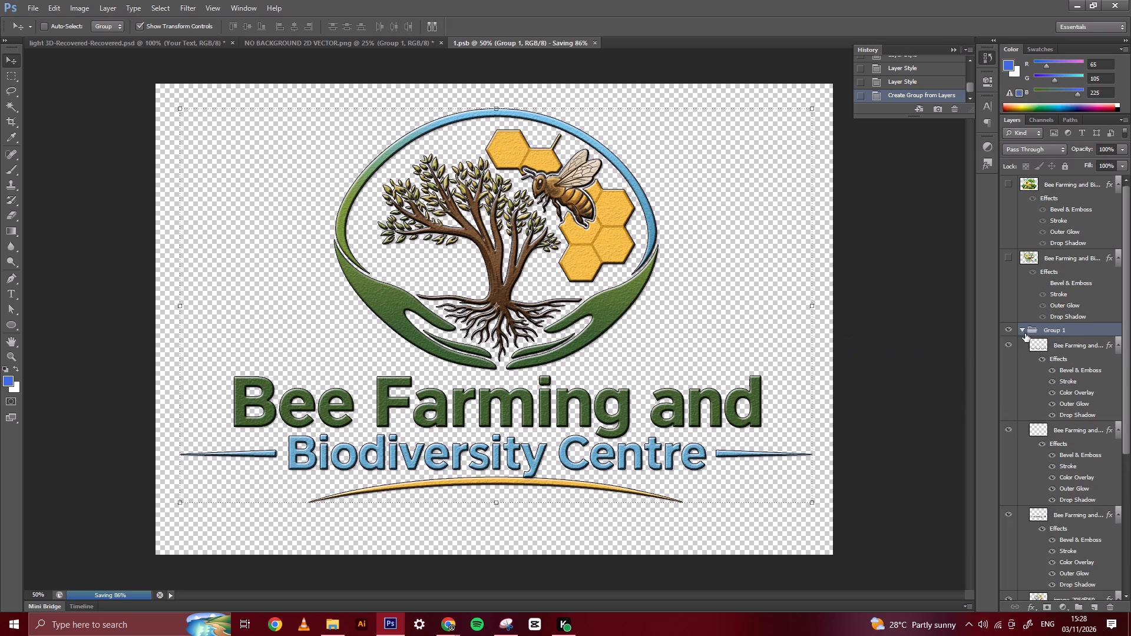
pyautogui.click(1050, 369)
pyautogui.click(1051, 382)
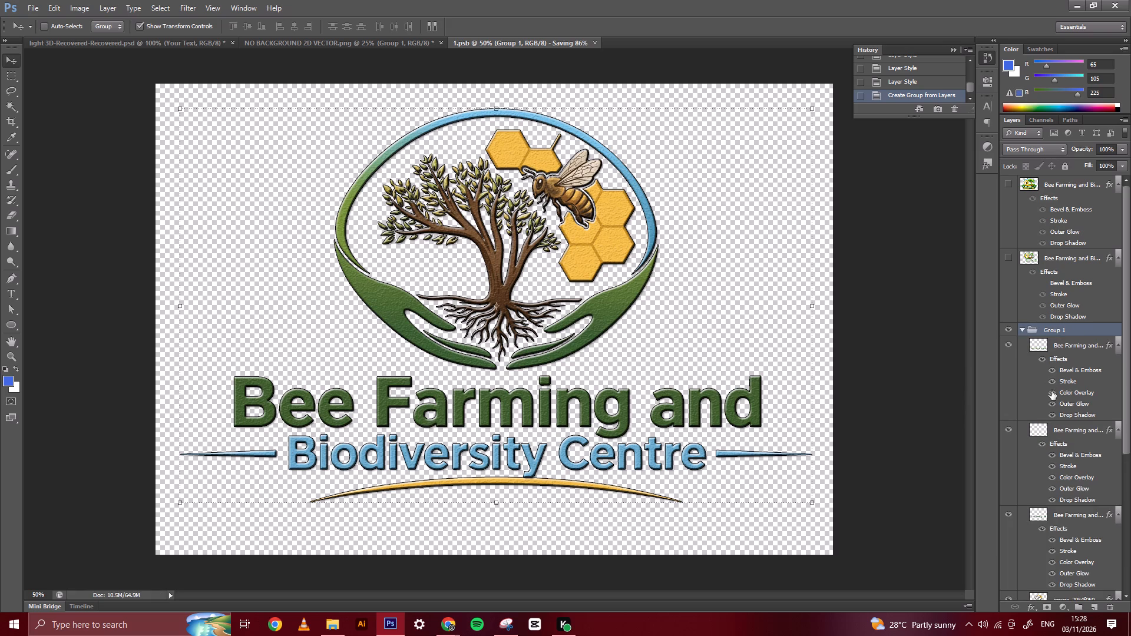
pyautogui.moveTo(1053, 404); pyautogui.dragTo(1054, 416)
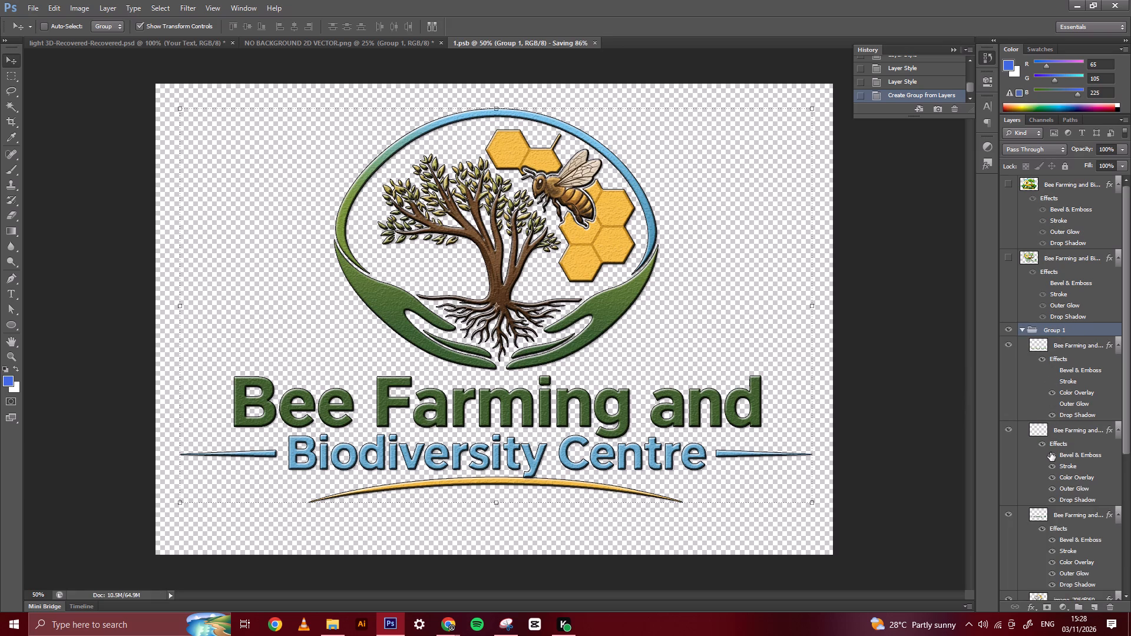
pyautogui.click(1053, 415)
pyautogui.click(1054, 452)
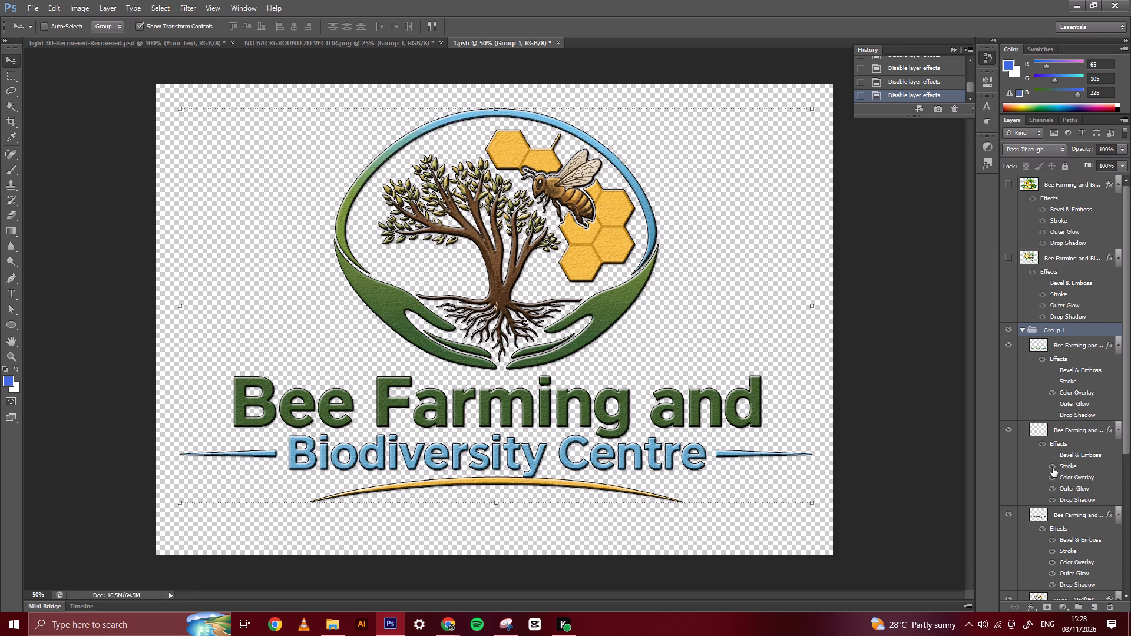
pyautogui.click(1053, 468)
pyautogui.moveTo(1051, 491); pyautogui.dragTo(1055, 503)
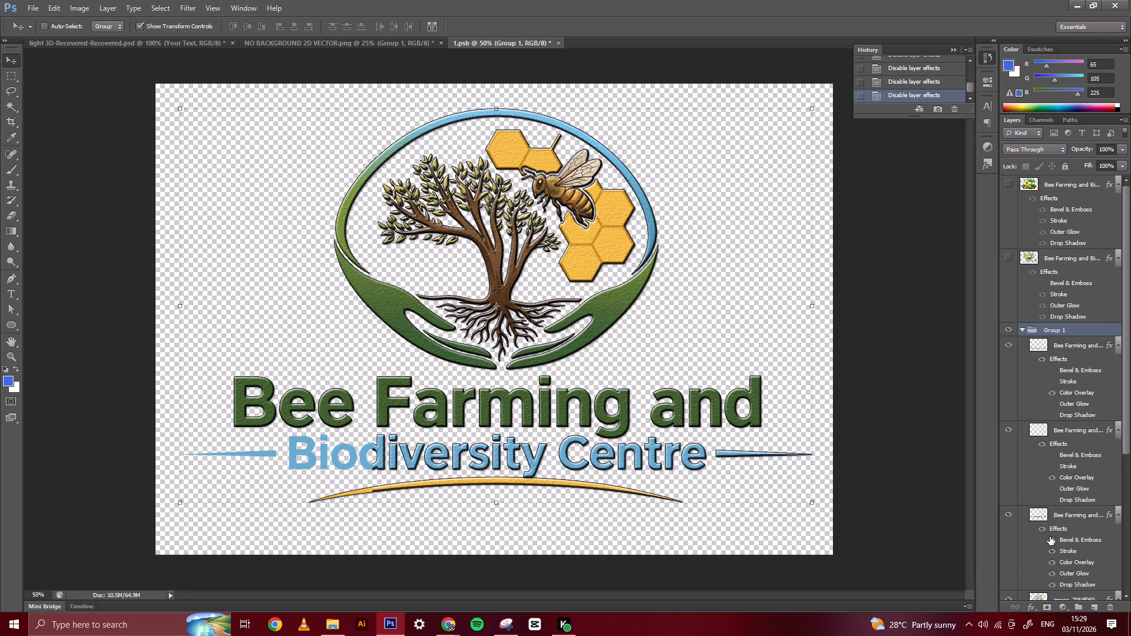
pyautogui.click(1050, 540)
pyautogui.click(1052, 553)
pyautogui.moveTo(1054, 577); pyautogui.dragTo(1055, 585)
# Hide all layer effects of the image_7054f050 layer in Group 1.
pyautogui.scroll(-2, 1059, 565)
pyautogui.click(1041, 465)
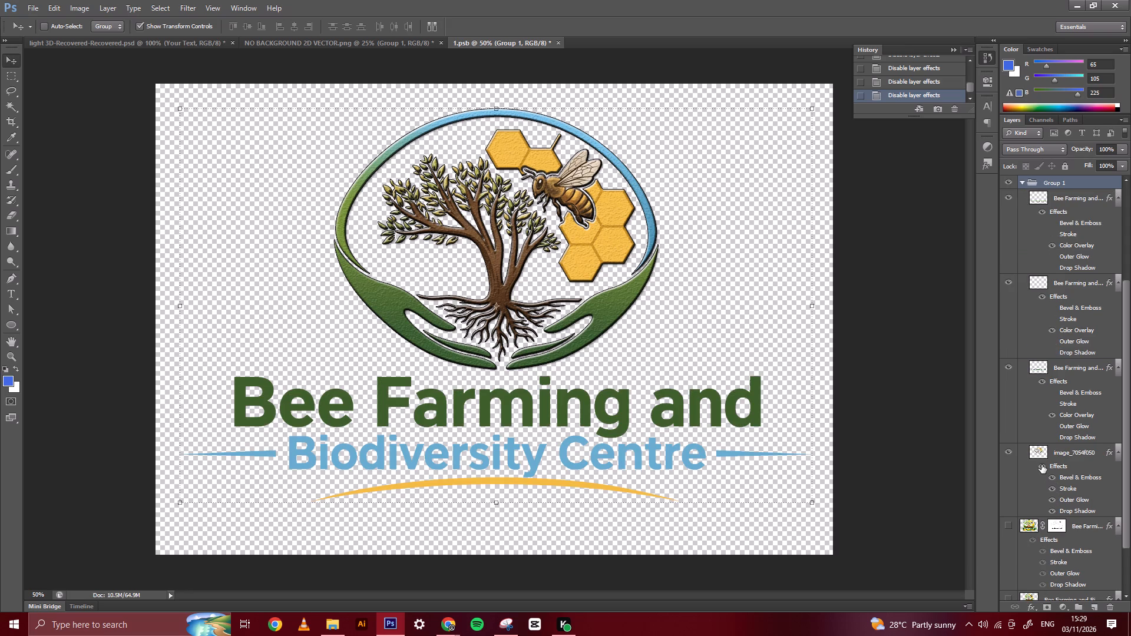
# Save the flat version of the logo as a PNG copy named NO BACKGROUND 2D in New folder.
pyautogui.hotkey('ctrl', 'shift', 's')
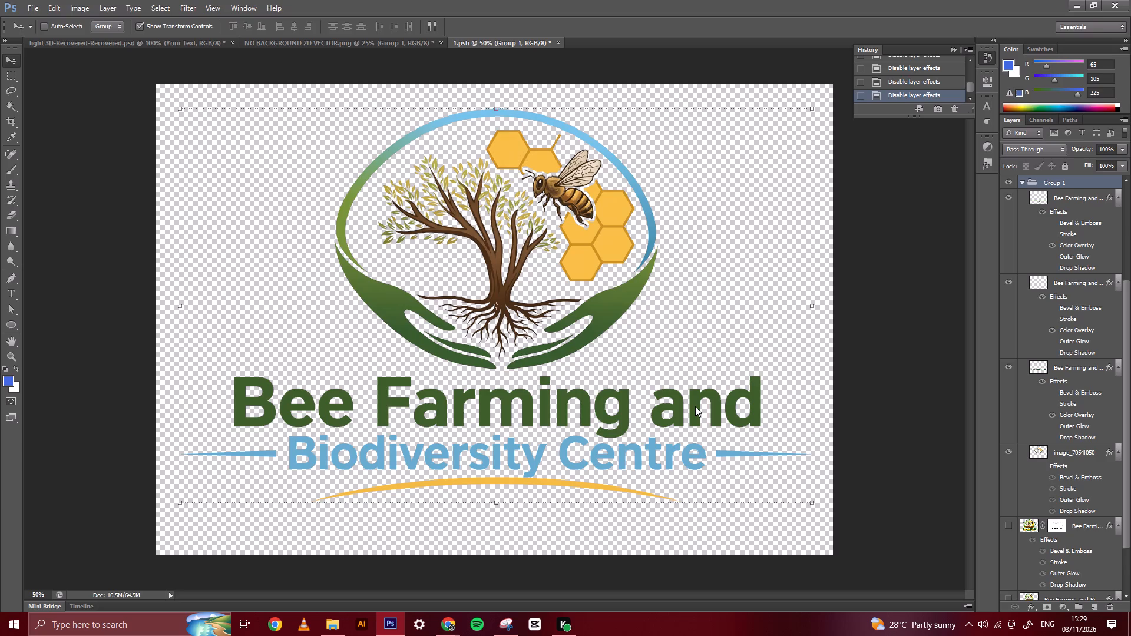
pyautogui.hotkey('ctrl', 'v')
pyautogui.press('Left')
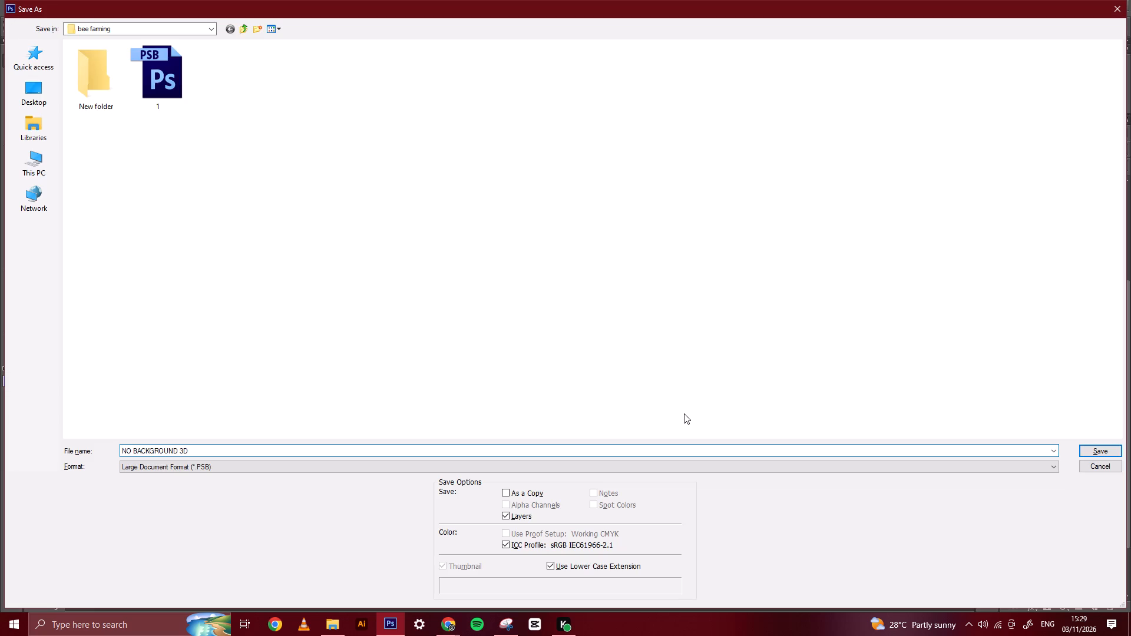
pyautogui.press('BackSpace')
pyautogui.press('2')
pyautogui.click(562, 469)
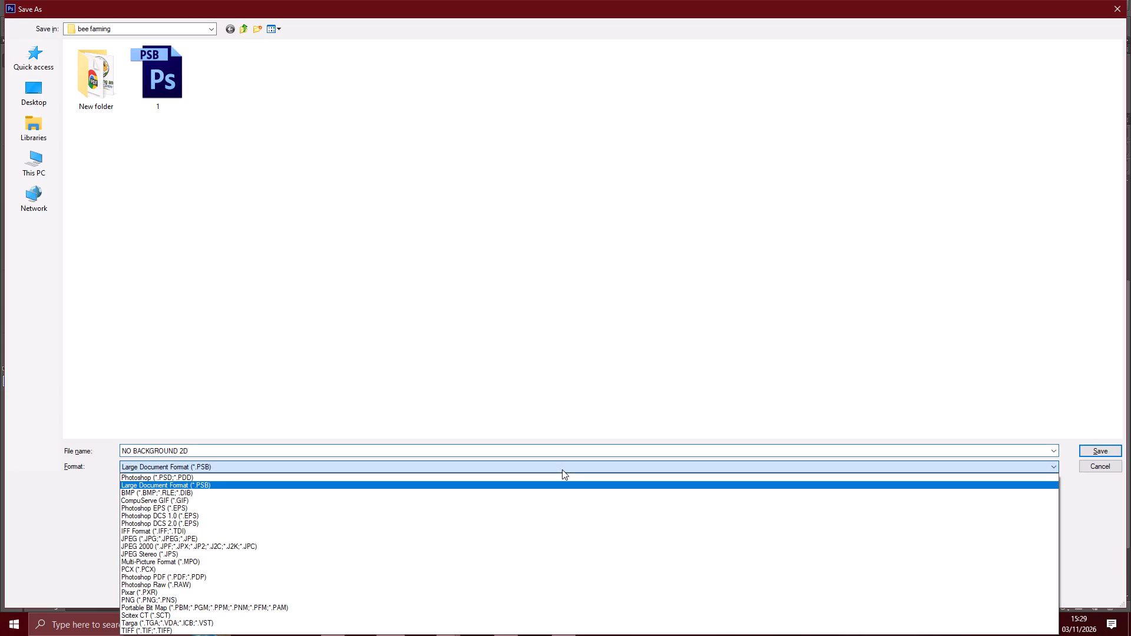
pyautogui.click(343, 602)
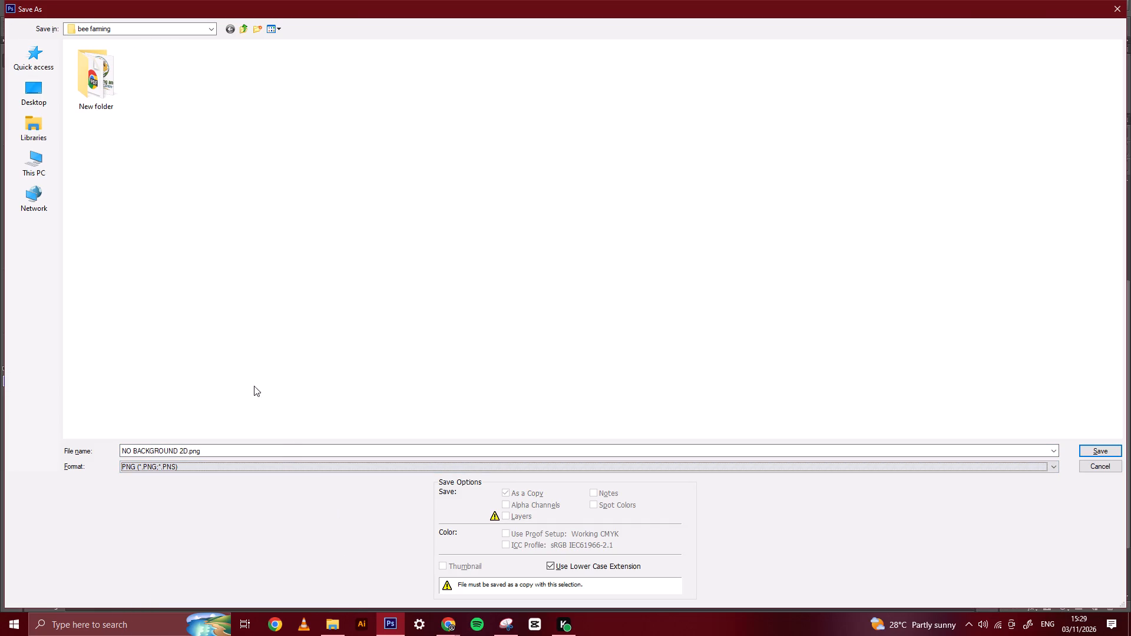
pyautogui.doubleClick(100, 80)
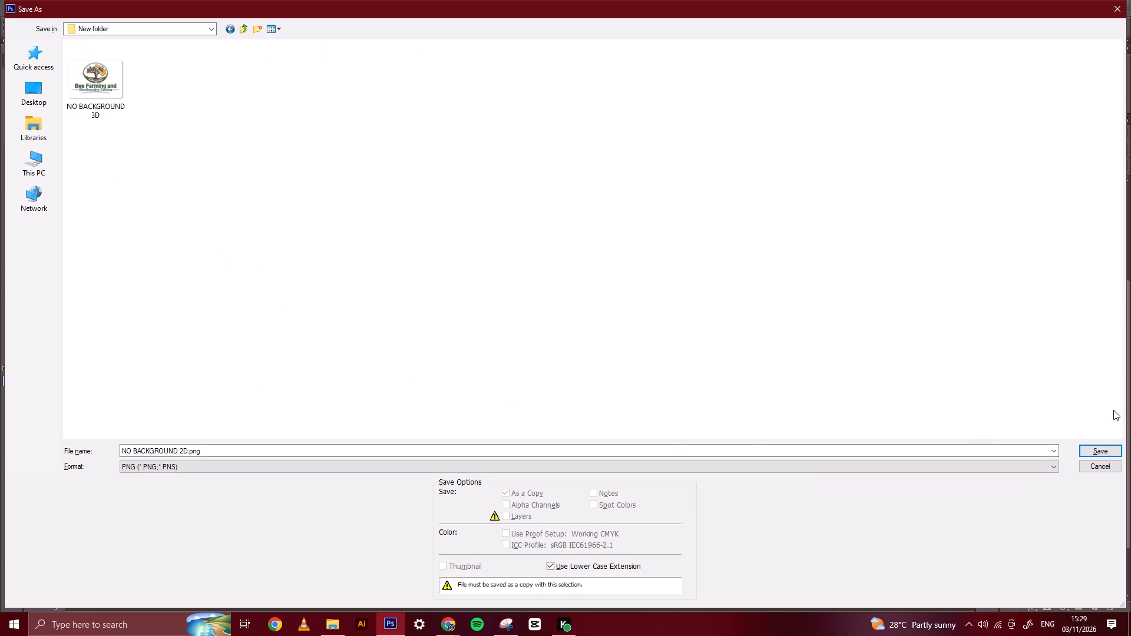
pyautogui.click(1100, 449)
pyautogui.press('Return')
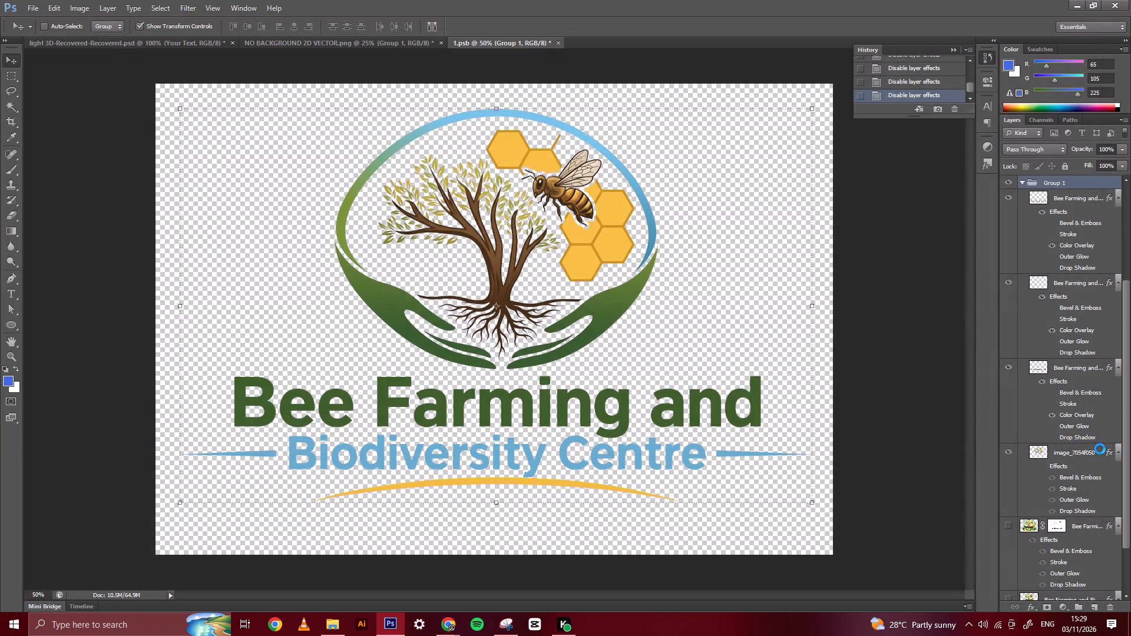
# Turn all layer effects back on for image_7054f050 and the three Bee Farming layers, and collapse Group 1.
pyautogui.click(1040, 466)
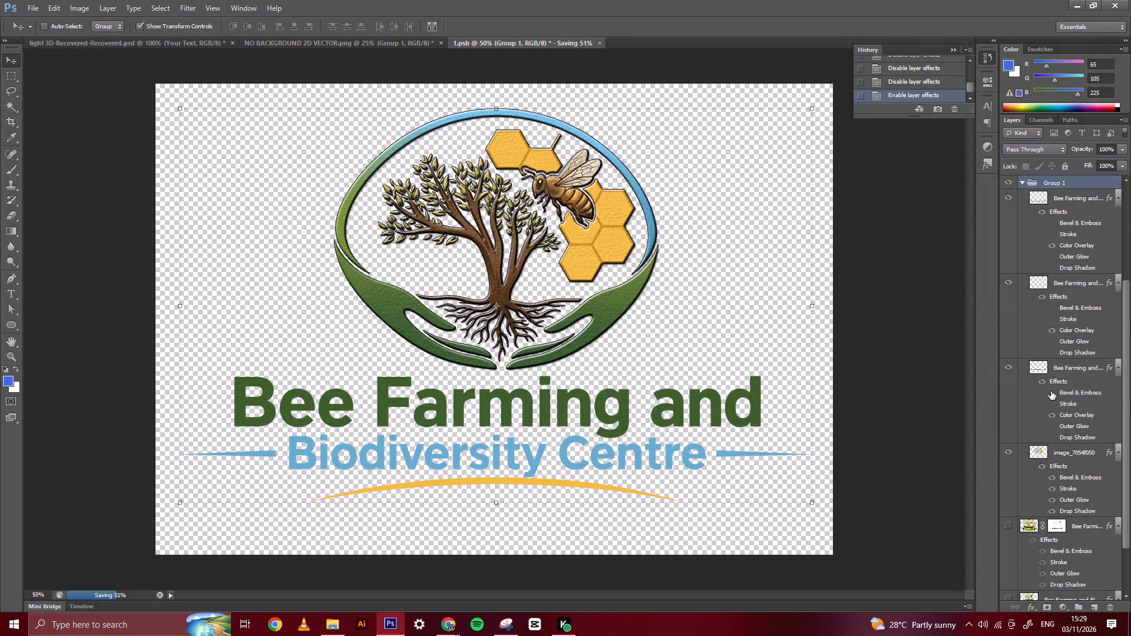
pyautogui.moveTo(1051, 391); pyautogui.dragTo(1054, 448)
pyautogui.click(1053, 403)
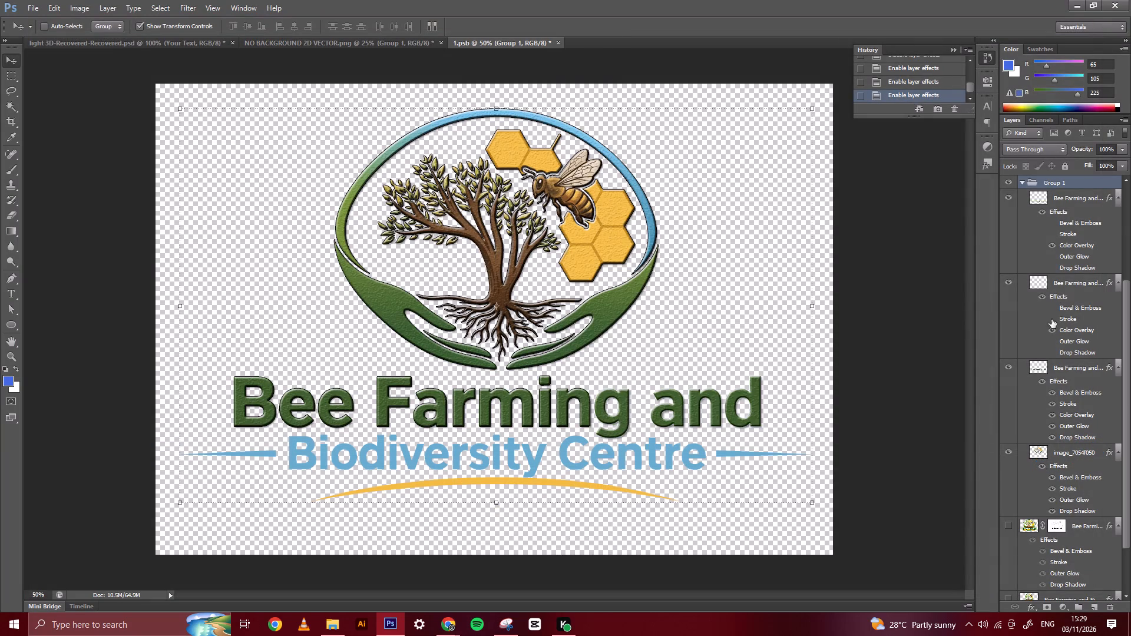
pyautogui.moveTo(1053, 304); pyautogui.dragTo(1053, 382)
pyautogui.moveTo(1054, 340); pyautogui.dragTo(1056, 363)
pyautogui.moveTo(1048, 220); pyautogui.dragTo(1055, 222)
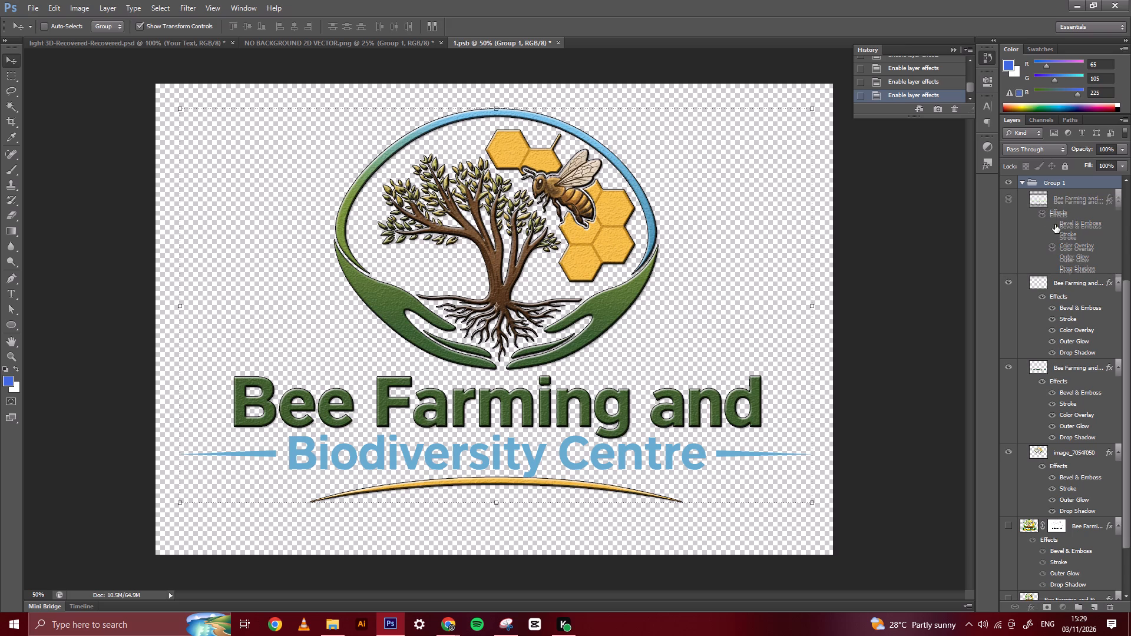
pyautogui.moveTo(1052, 223); pyautogui.dragTo(1056, 273)
pyautogui.click(1023, 183)
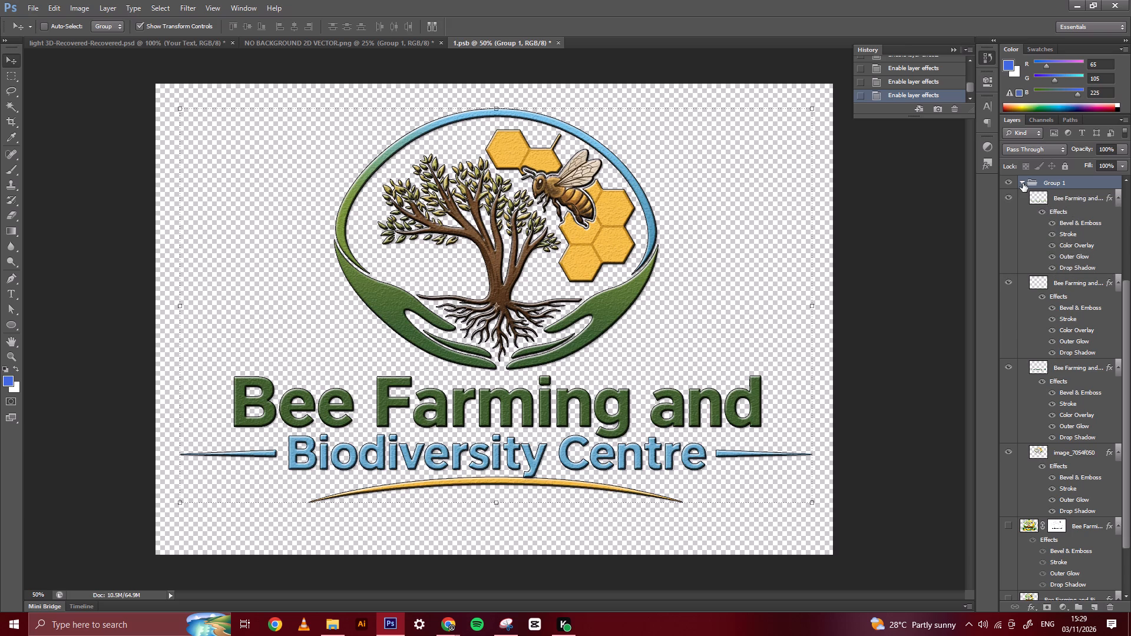
# Save 1.psb with the layer effects restored.
pyautogui.hotkey('ctrl', 's')
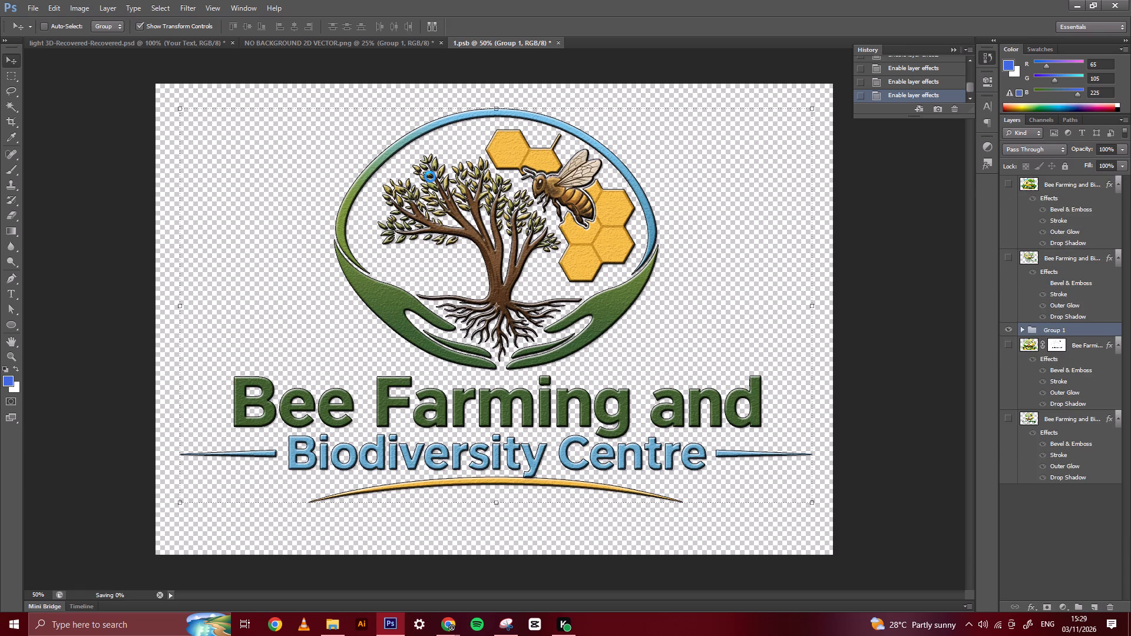
# Close the NO BACKGROUND 2D VECTOR.png document without saving its changes.
pyautogui.click(182, 39)
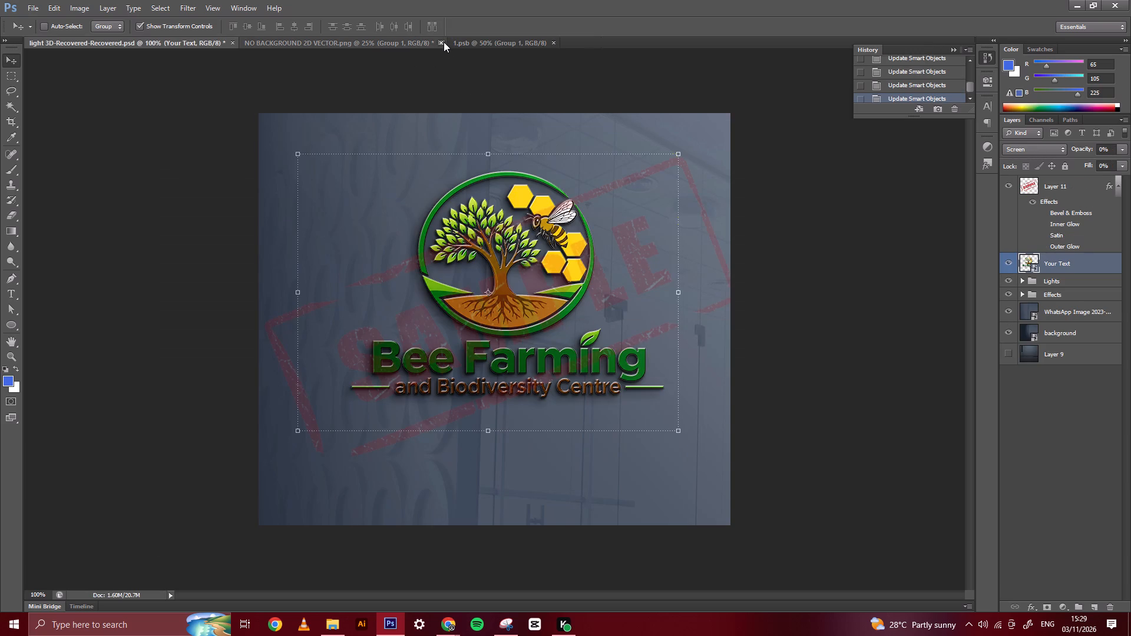
pyautogui.click(444, 42)
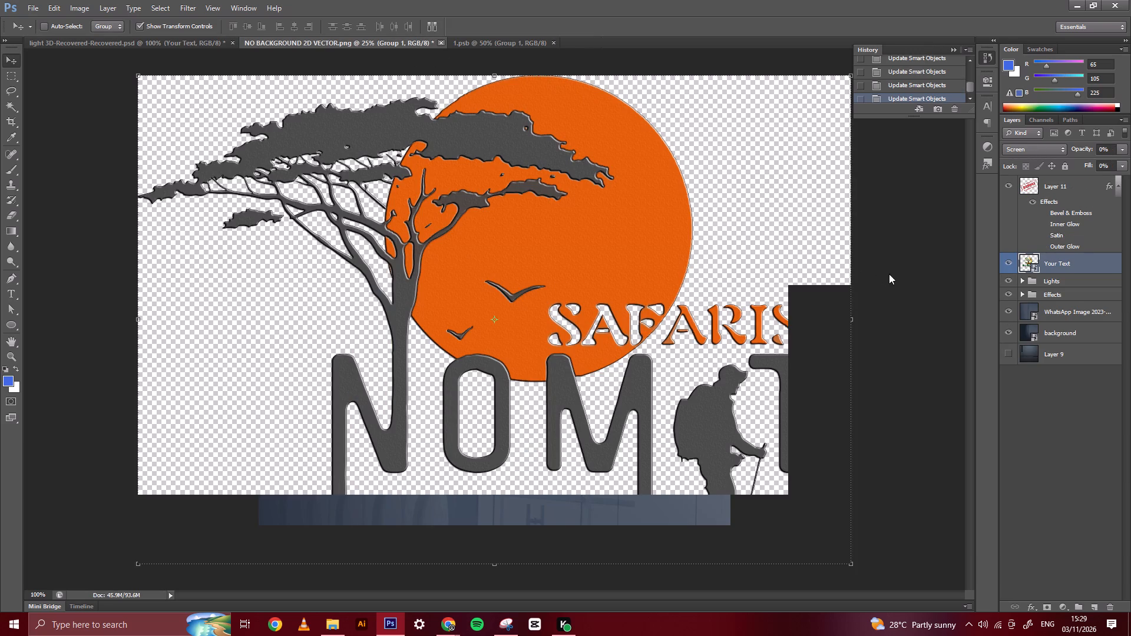
pyautogui.click(564, 230)
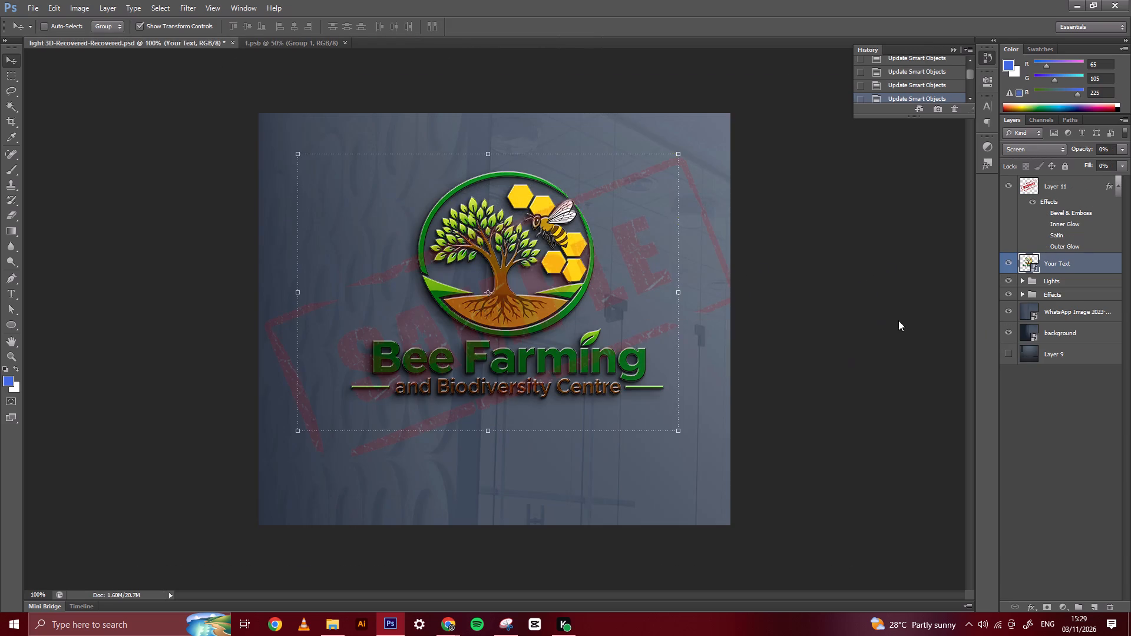
# Open the Your Text smart object of the light 3D mockup and copy Group 1 from 1.psb into it.
pyautogui.doubleClick(1027, 260)
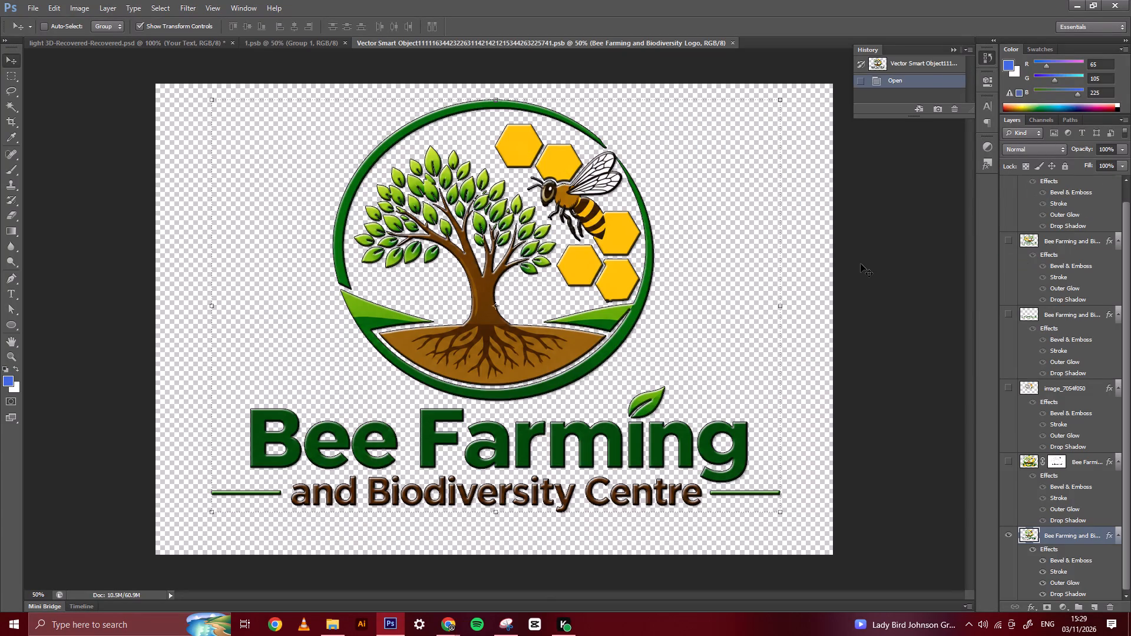
pyautogui.click(289, 41)
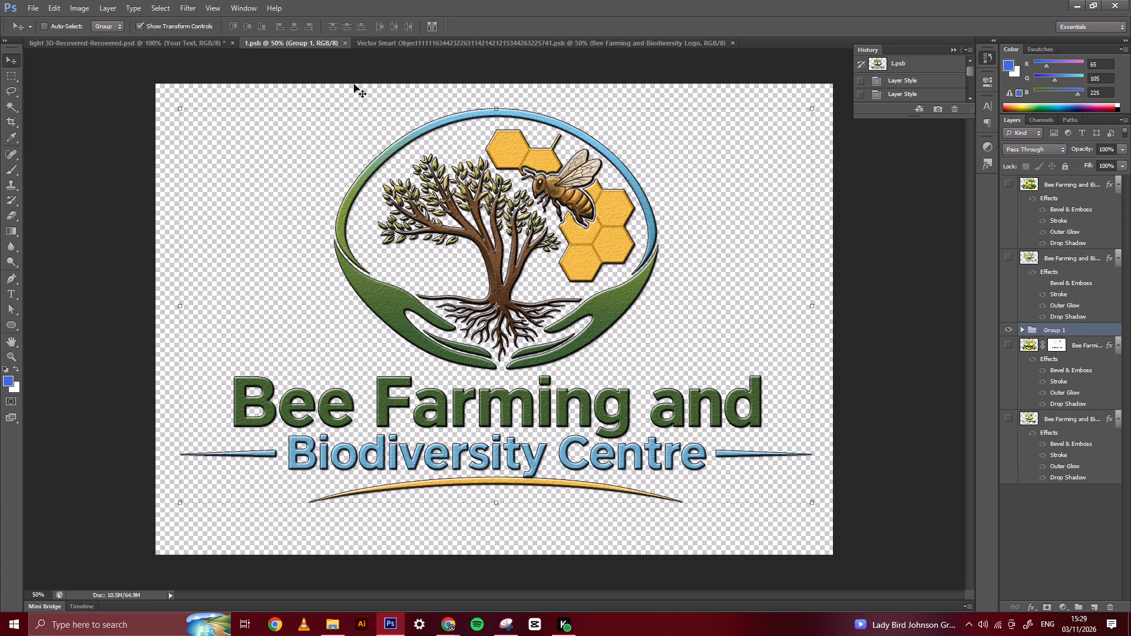
pyautogui.moveTo(487, 177); pyautogui.dragTo(550, 41)
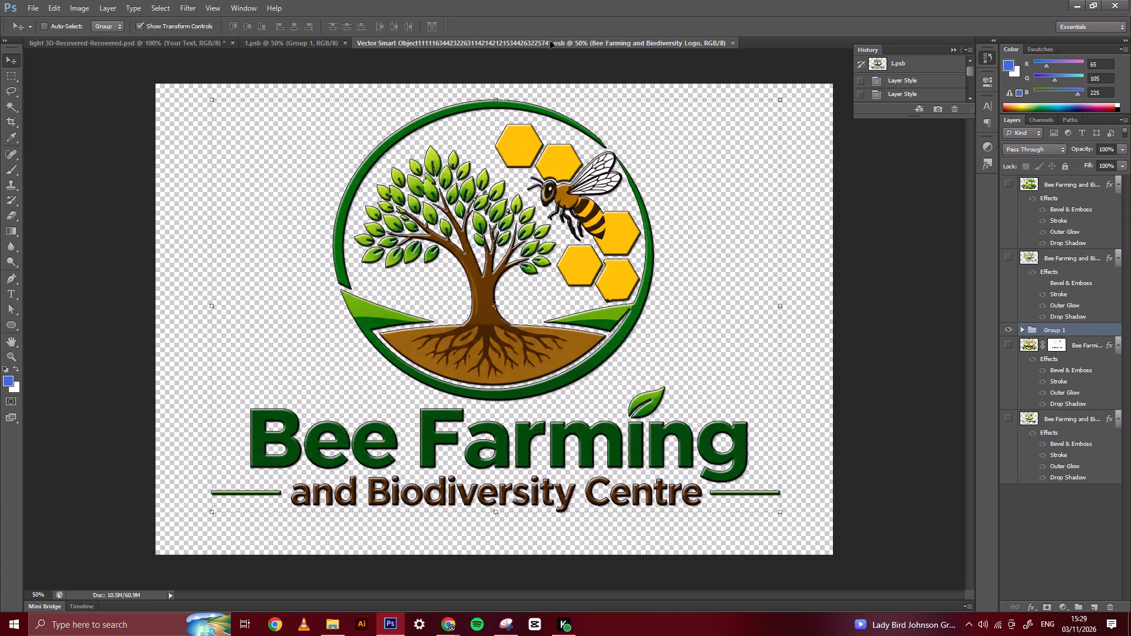
pyautogui.moveTo(550, 41); pyautogui.dragTo(516, 168)
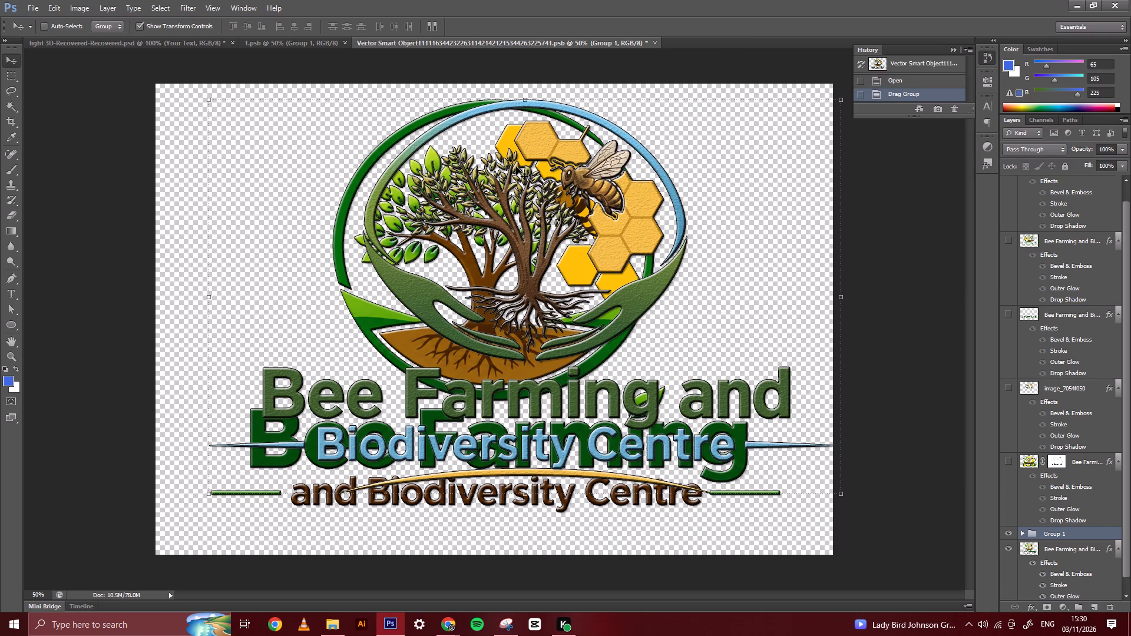
# Move the copied Group 1 so the new logo sits roughly centred on the smart object's canvas.
pyautogui.moveTo(547, 219); pyautogui.dragTo(529, 224)
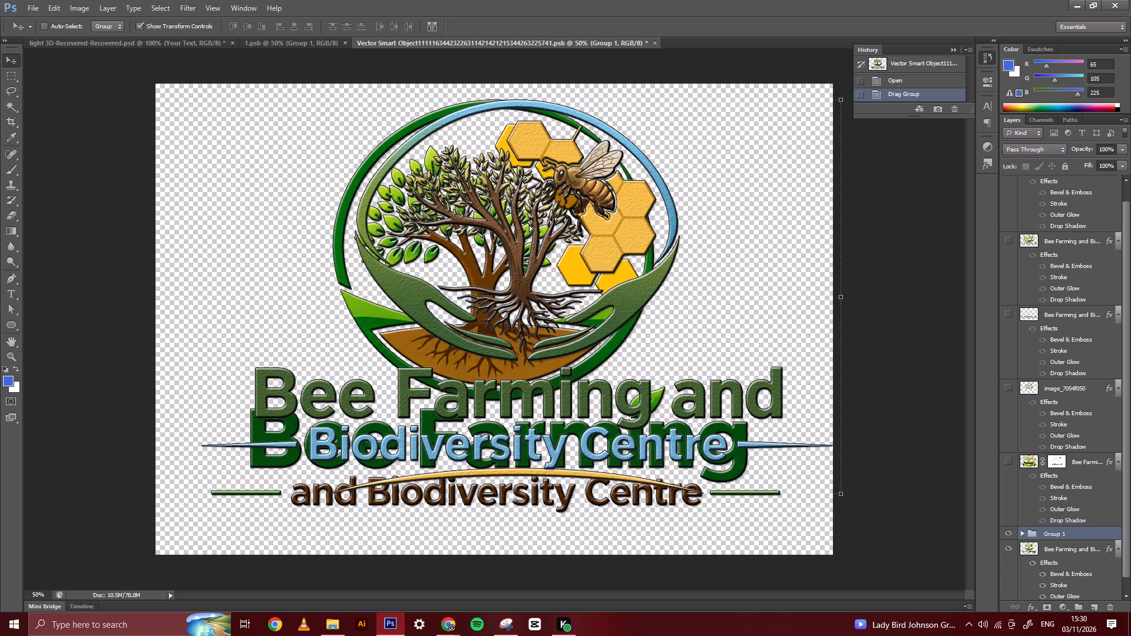
pyautogui.moveTo(529, 224); pyautogui.dragTo(520, 233)
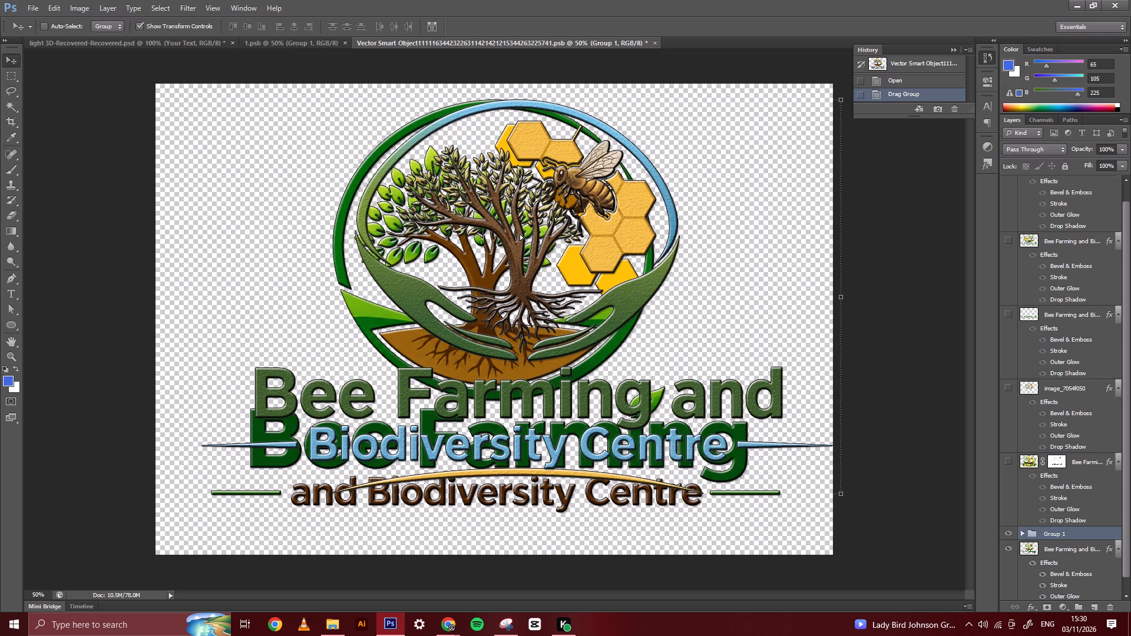
pyautogui.moveTo(520, 233); pyautogui.dragTo(520, 234)
pyautogui.click(520, 234)
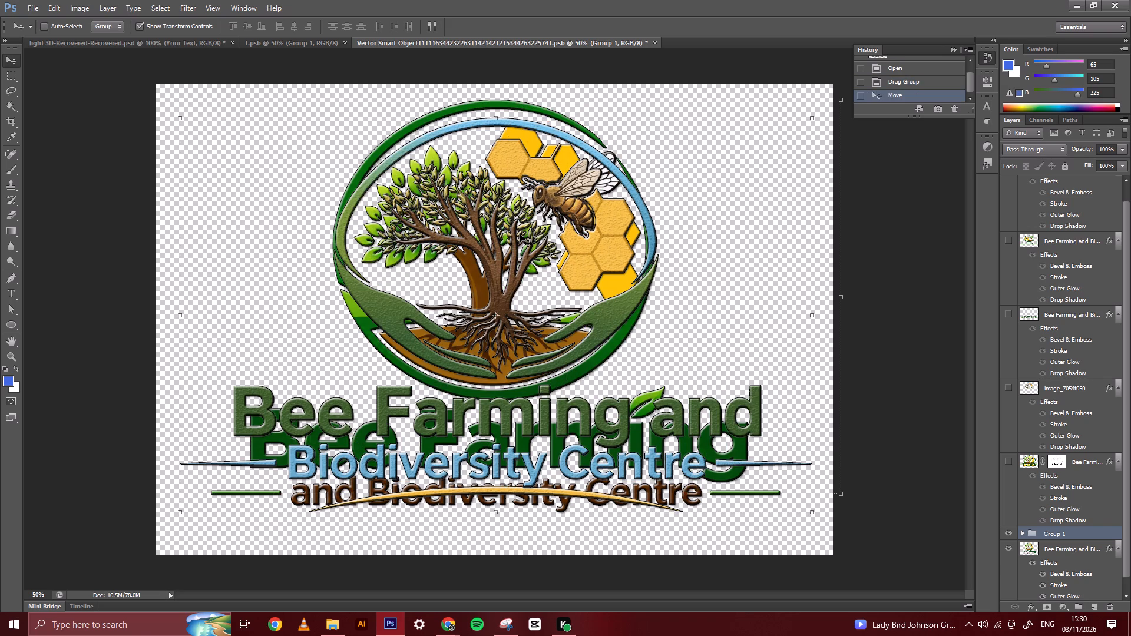
# Hide the old Bee Farming logo layer directly below Group 1 and save the smart object to update the mockup.
pyautogui.click(1009, 560)
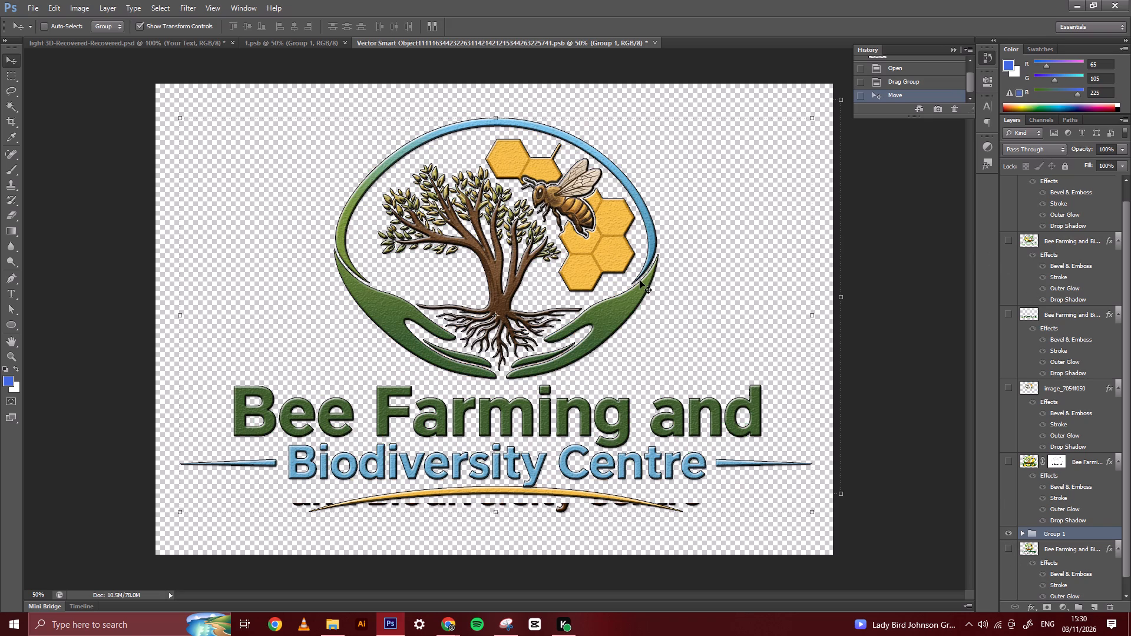
pyautogui.hotkey('ctrl', 's')
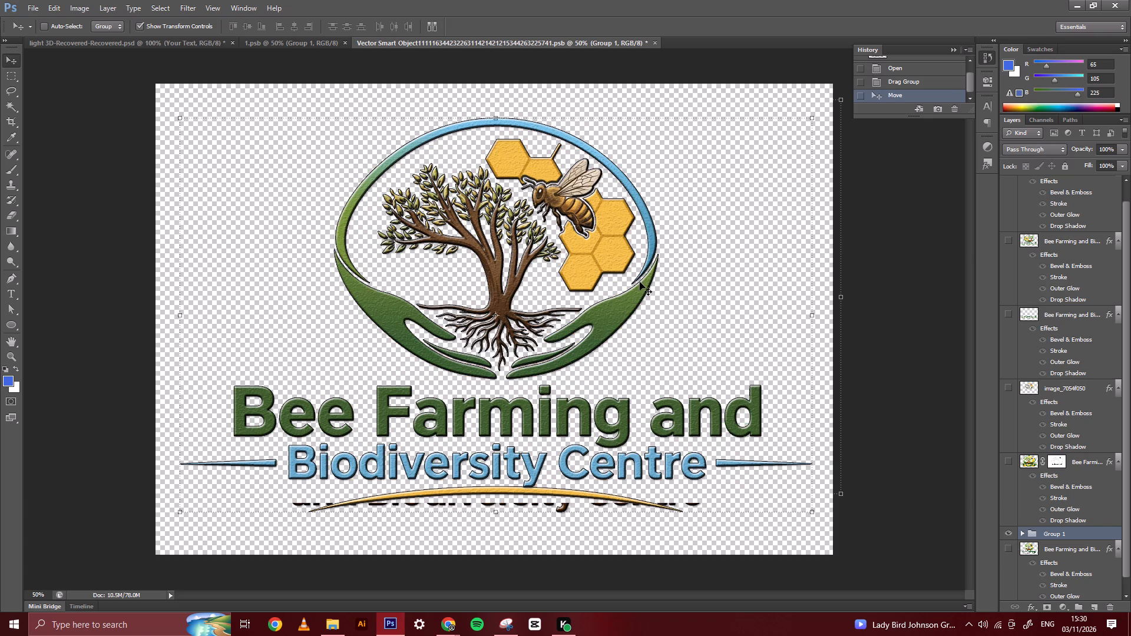
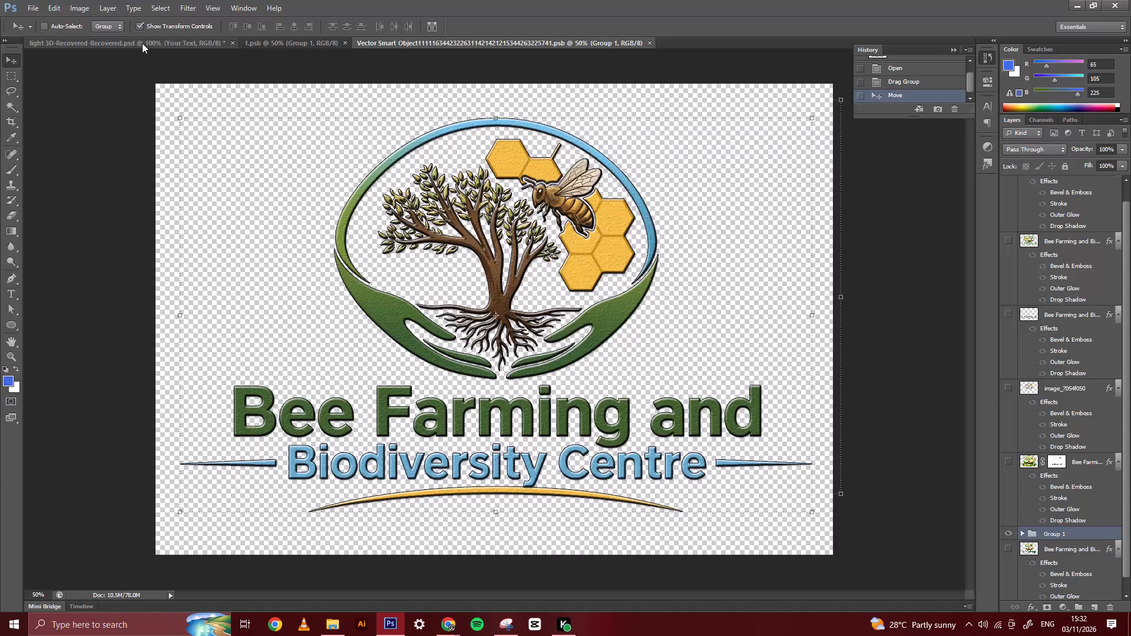
# Hide the red watermark, Layer 11, in the light 3D mockup document.
pyautogui.click(142, 43)
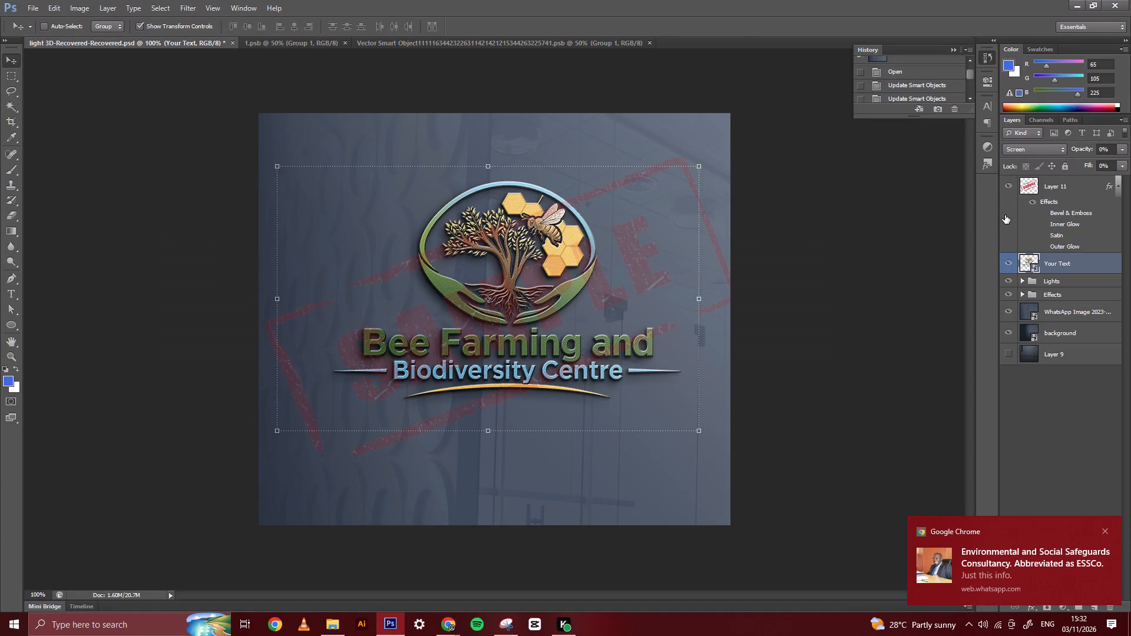
pyautogui.click(1006, 215)
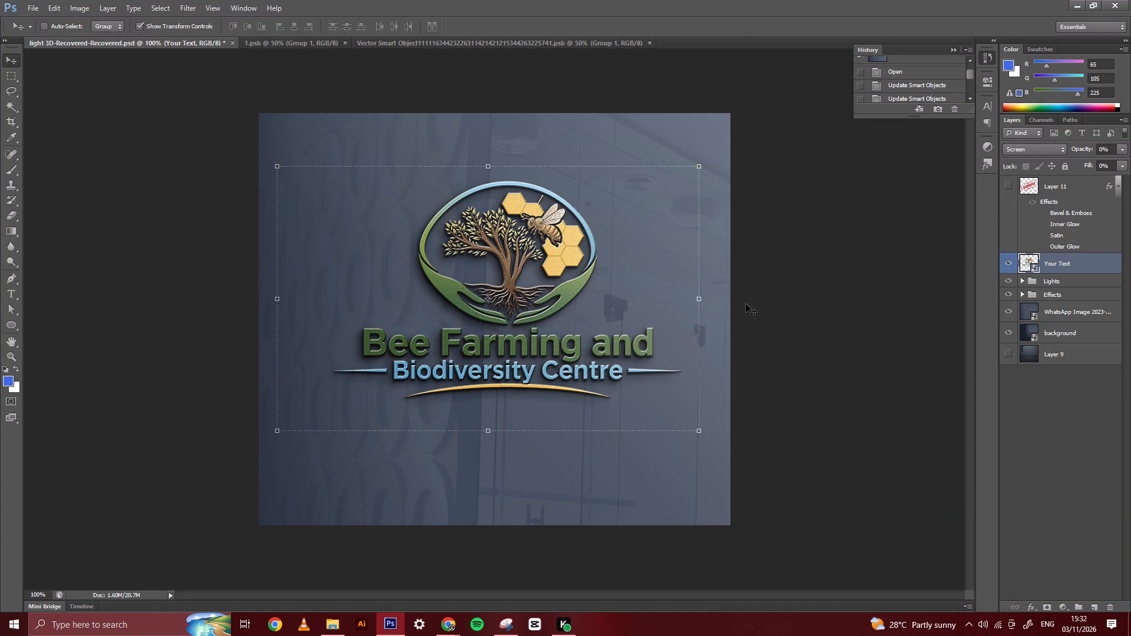
# Save the mockup as a JPEG copy named WITH BACKGROUND 3D in New folder, accepting the default JPEG options.
pyautogui.hotkey('ctrl', 'shift', 's')
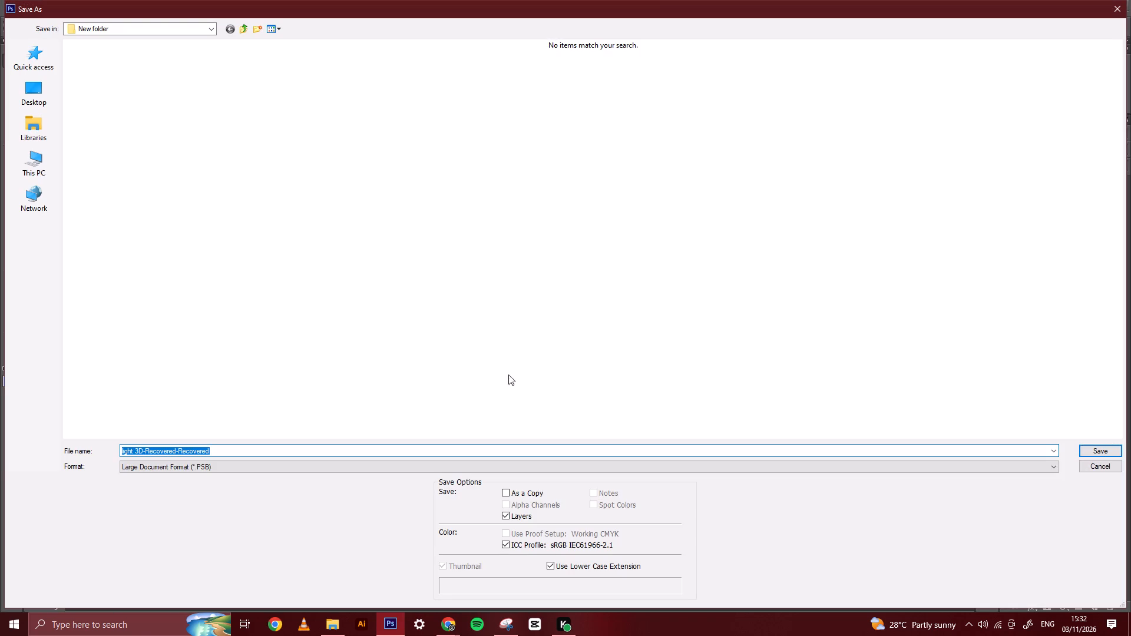
pyautogui.hotkey('ctrl', 'v')
pyautogui.moveTo(131, 449); pyautogui.dragTo(118, 452)
pyautogui.write('WITH')
pyautogui.hotkey('ctrl', 'a')
pyautogui.hotkey('ctrl', 'c')
pyautogui.click(176, 465)
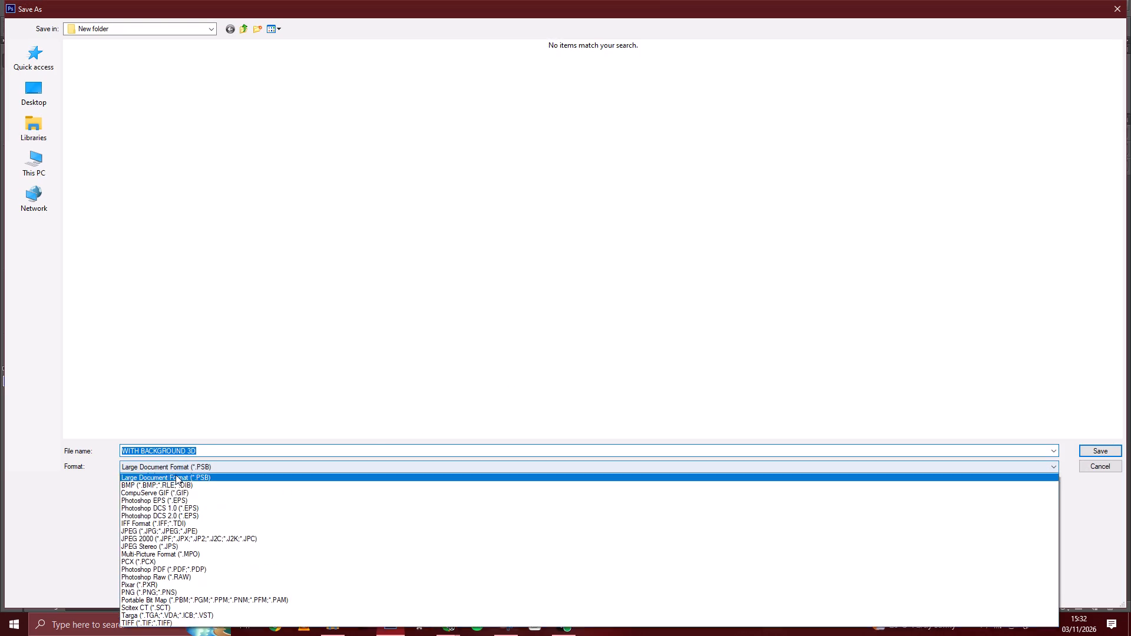
pyautogui.click(172, 535)
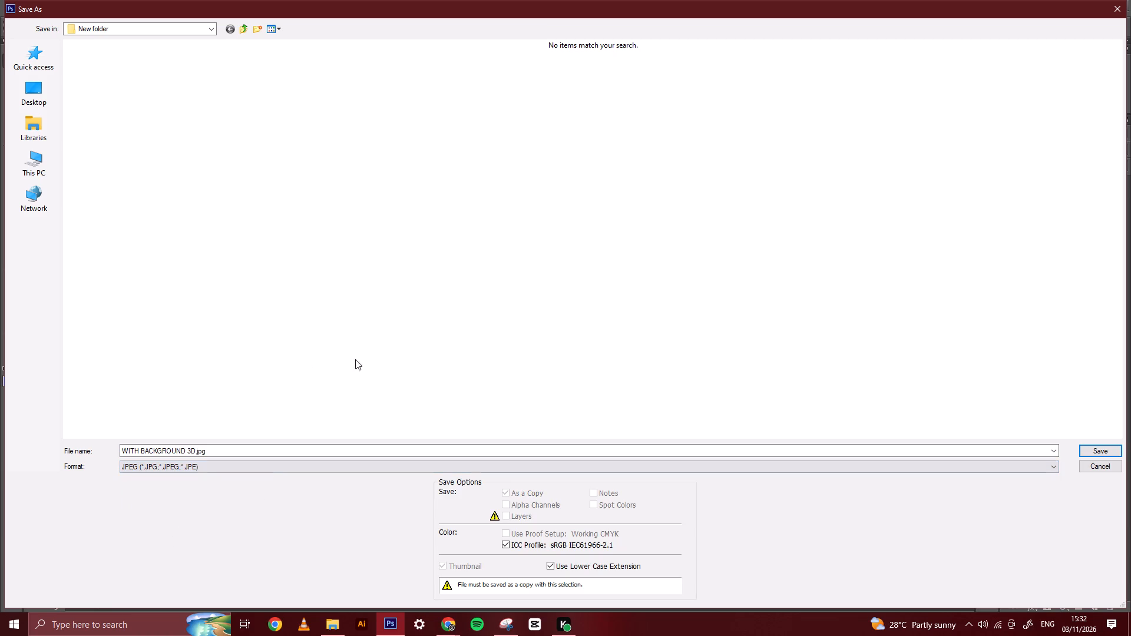
pyautogui.click(1089, 452)
pyautogui.press('Return')
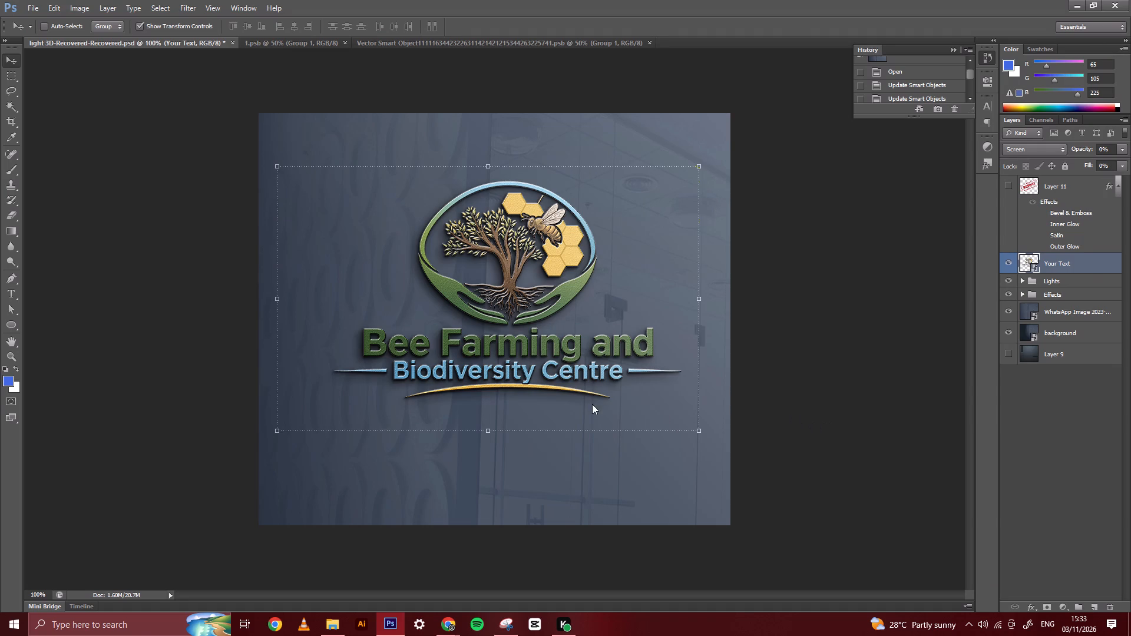
pyautogui.press('Return')
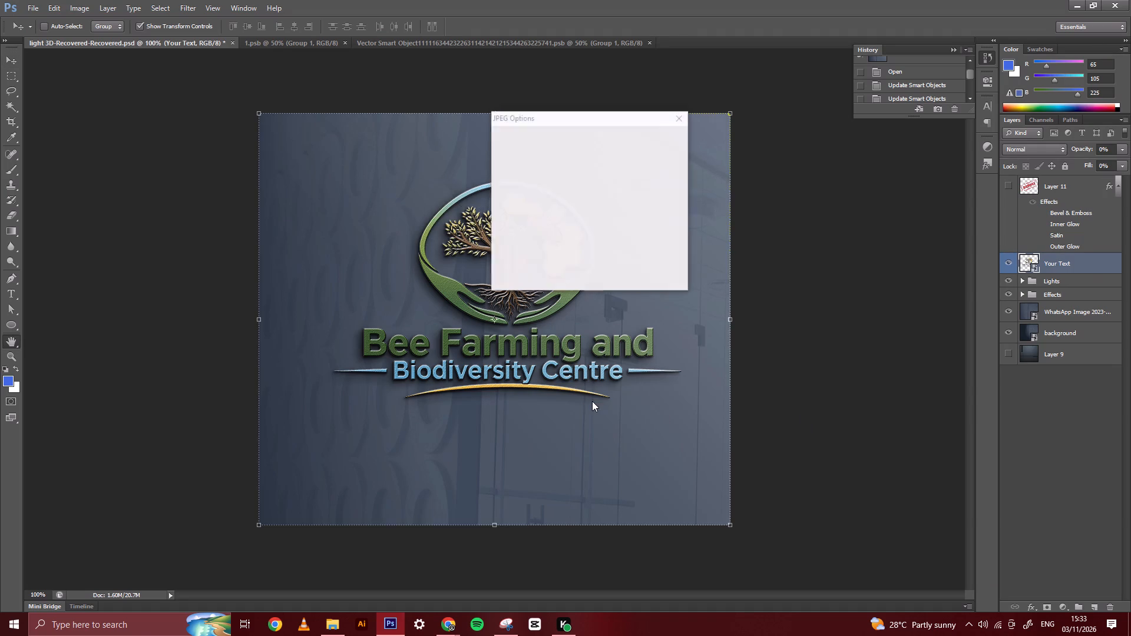
pyautogui.press('Return')
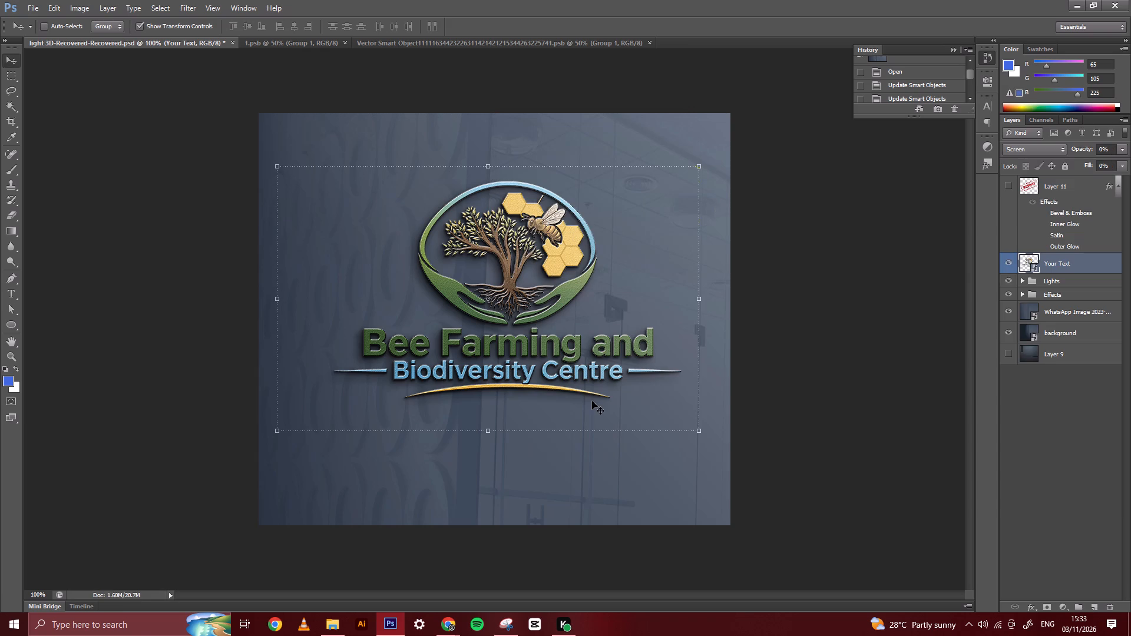
# Save the mockup as a Photoshop PDF named WITH BACKGROUND 3D in New folder, with layers excluded.
pyautogui.hotkey('ctrl', 'shift', 's')
pyautogui.hotkey('ctrl', 'v')
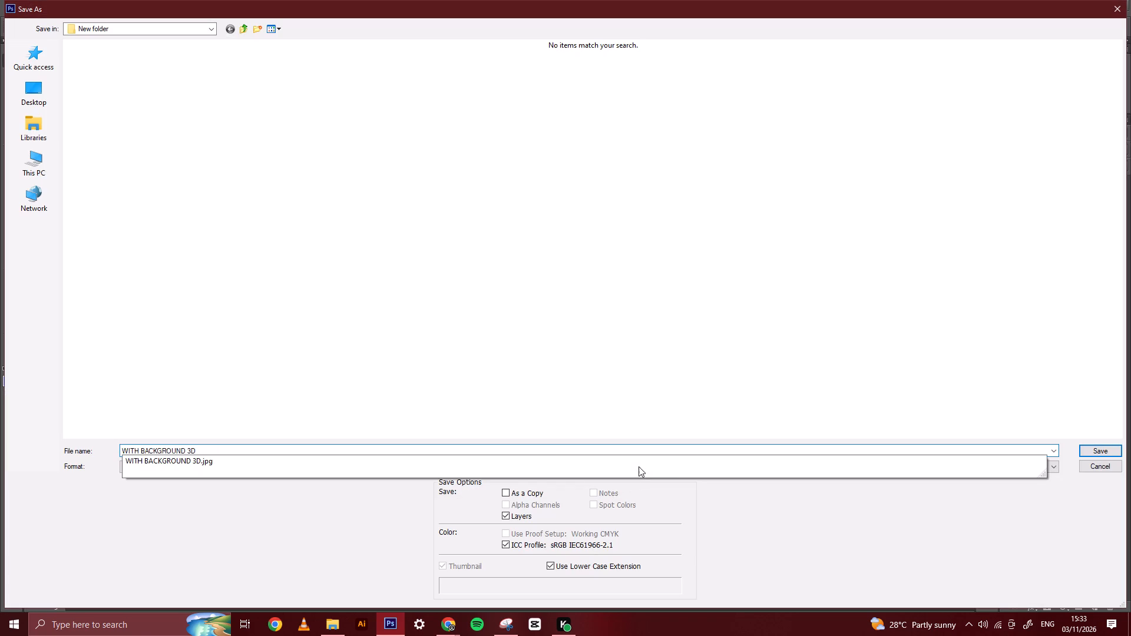
pyautogui.click(1060, 469)
pyautogui.click(1047, 471)
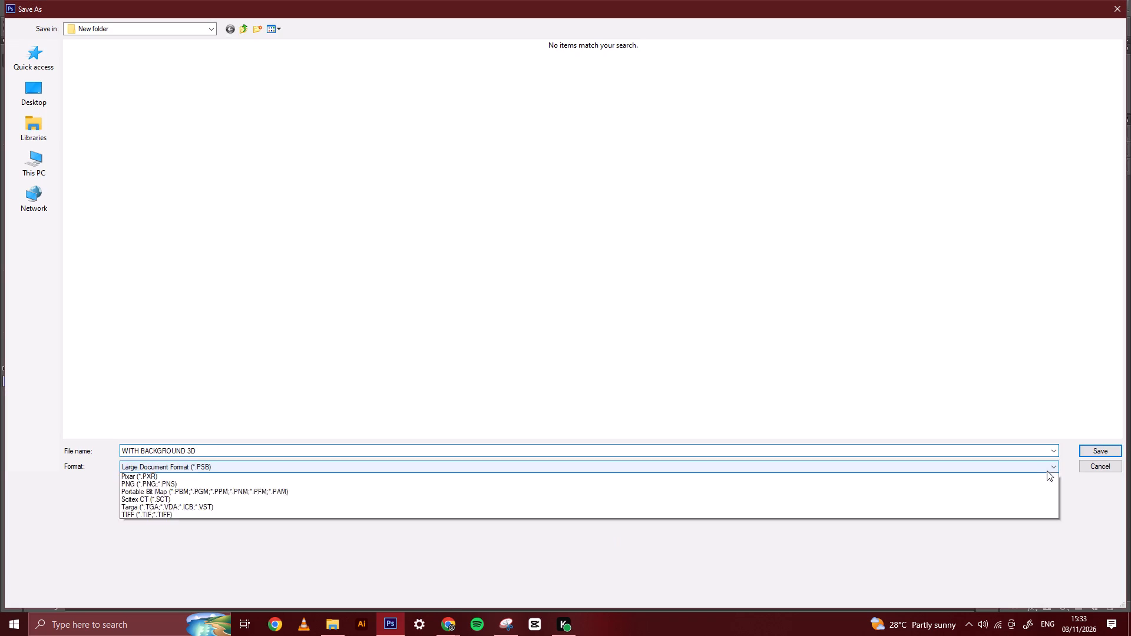
pyautogui.click(667, 575)
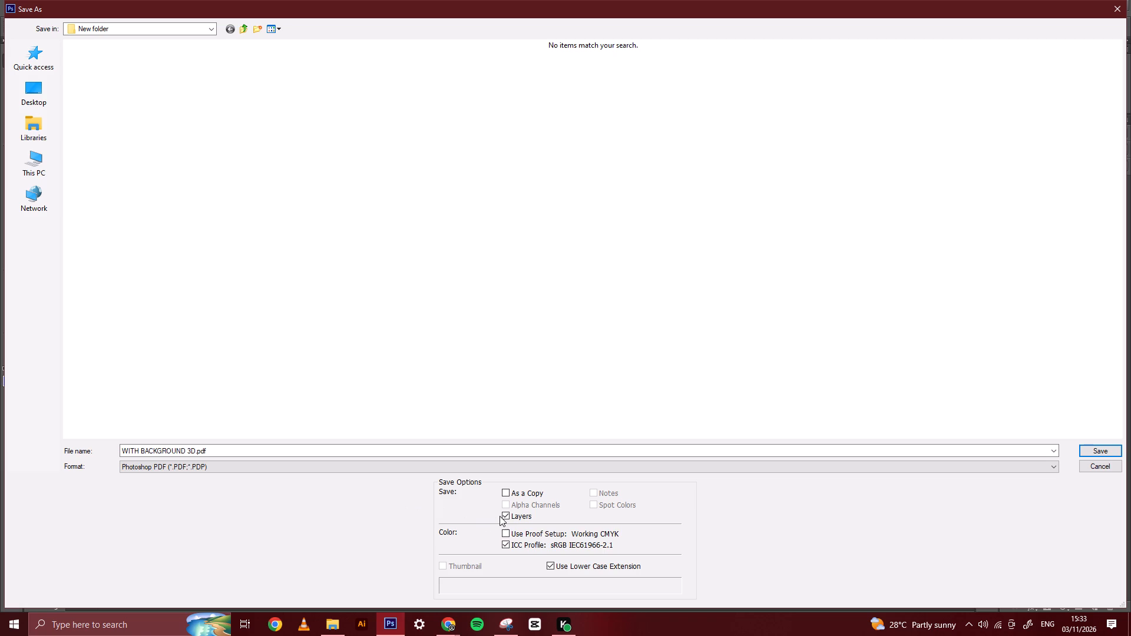
pyautogui.click(505, 515)
pyautogui.click(1089, 452)
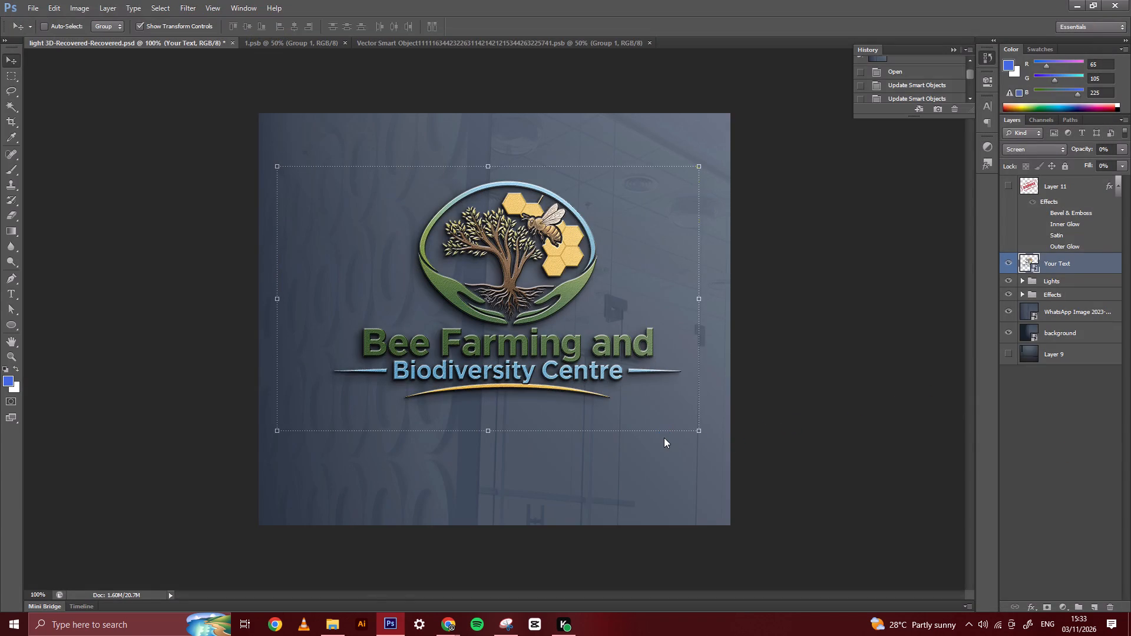
pyautogui.press('Return')
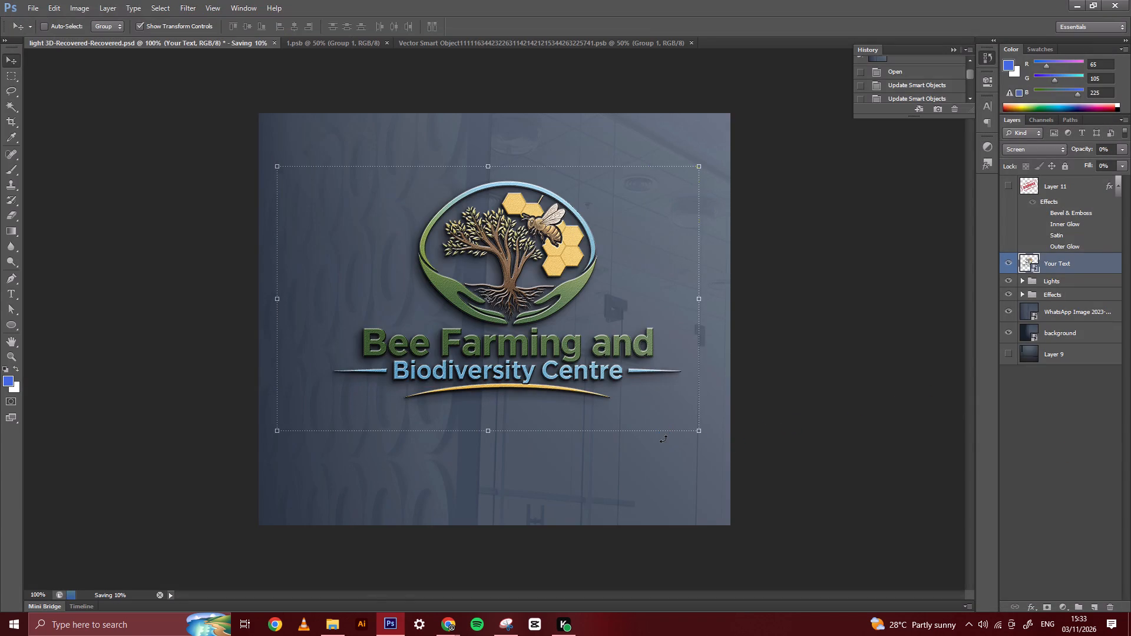
# Finish saving the Bee Farming and Biodiversity Centre mockup as a Photoshop PDF.
pyautogui.press('Return')
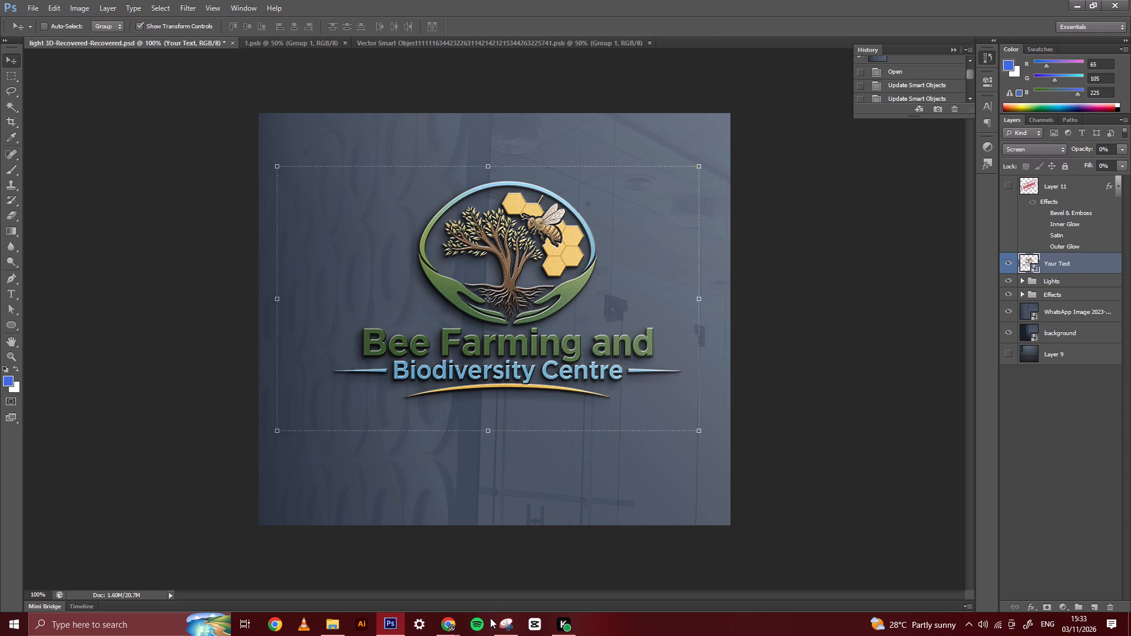
# Switch to the Chrome browser.
pyautogui.click(454, 631)
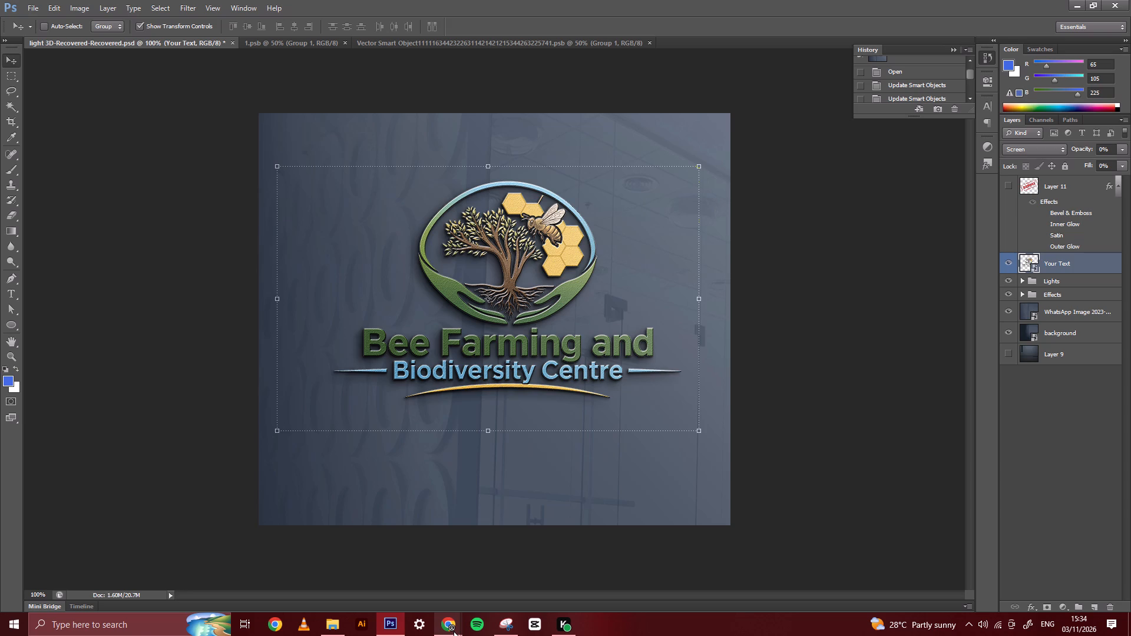
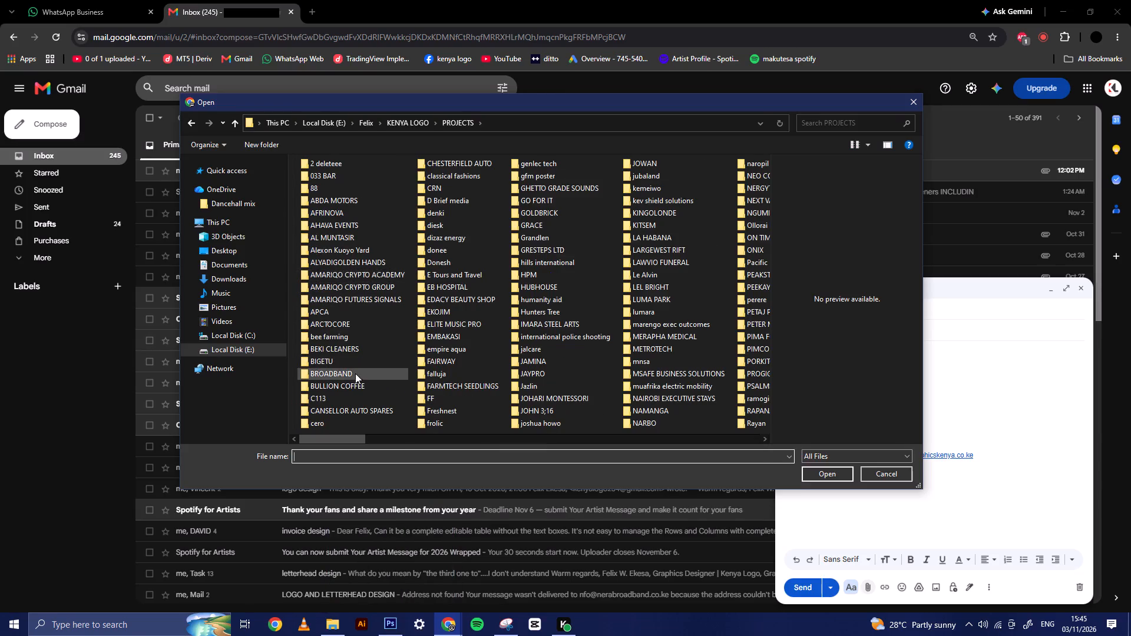
# Select the exported Bee Farming logo files in the bee farming project's New folder as attachments for the open Gmail draft.
pyautogui.doubleClick(341, 338)
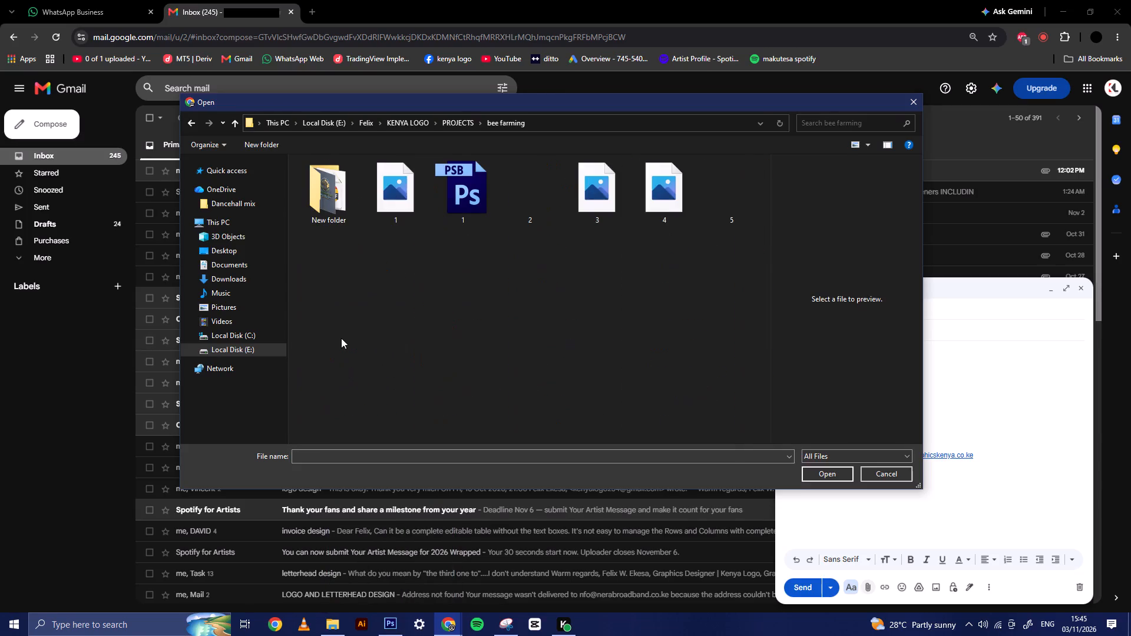
pyautogui.doubleClick(307, 206)
pyautogui.moveTo(318, 273); pyautogui.dragTo(564, 194)
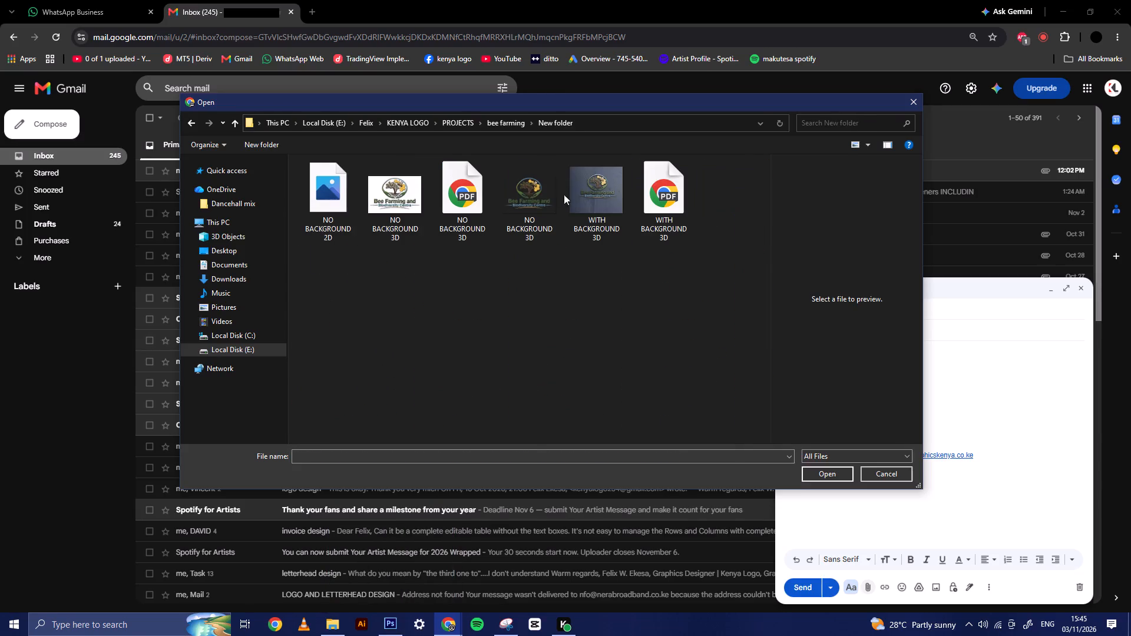